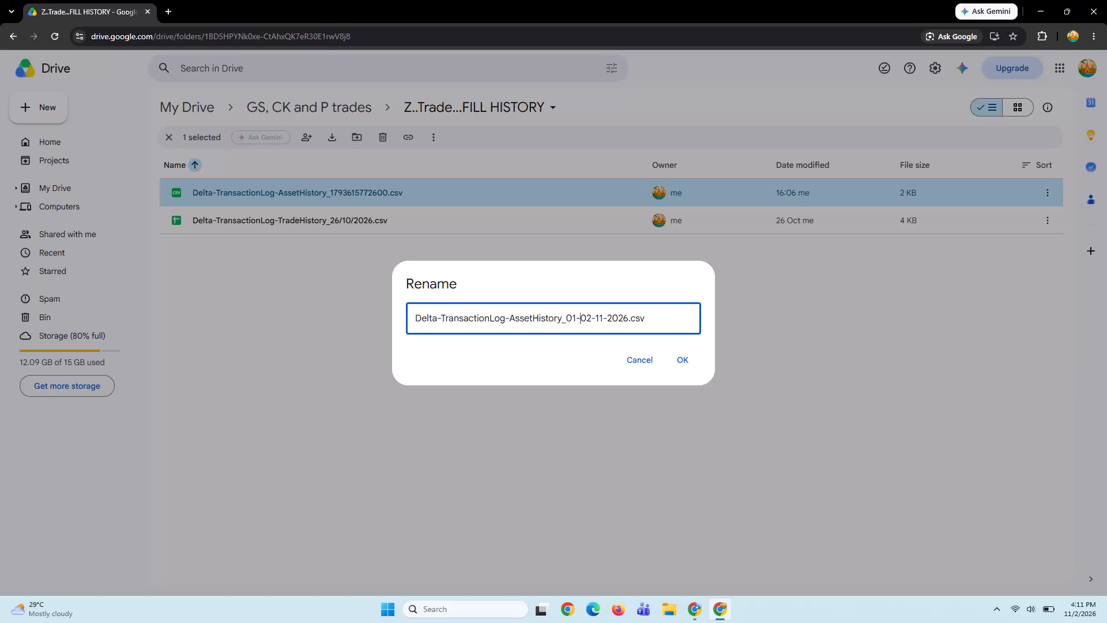
# Rename the selected asset history CSV as Delta-TransactionLog-AssetHistory_01_to_02-11-2026.csv.
pyautogui.press('BackSpace')
pyautogui.write('to')
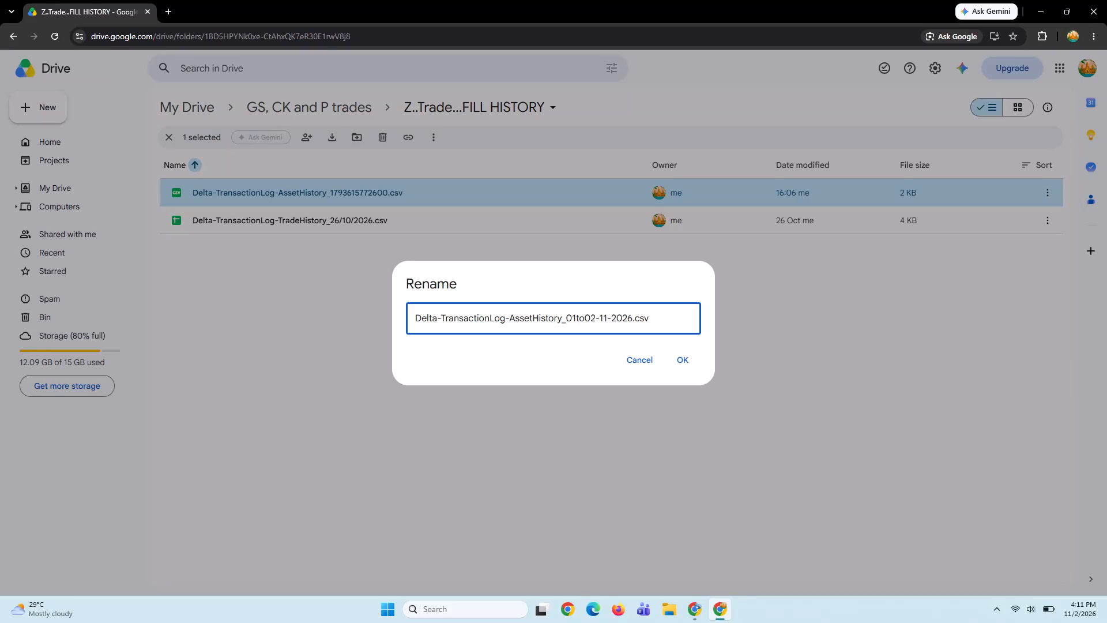
pyautogui.hotkey('shift', '_')
pyautogui.press('Left')
pyautogui.press('Left')
pyautogui.press('Left')
pyautogui.hotkey('shift', '_')
pyautogui.press('Right')
pyautogui.press('Right')
pyautogui.press('Right')
pyautogui.press('Right')
pyautogui.press('Right')
pyautogui.press('Right')
pyautogui.press('Right')
pyautogui.press('Right')
pyautogui.press('Right')
pyautogui.press('Right')
pyautogui.press('Right')
pyautogui.press('Right')
pyautogui.press('Right')
pyautogui.press('Right')
pyautogui.press('Right')
pyautogui.press('Right')
pyautogui.press('Right')
pyautogui.press('Right')
pyautogui.press('Right')
pyautogui.press('Right')
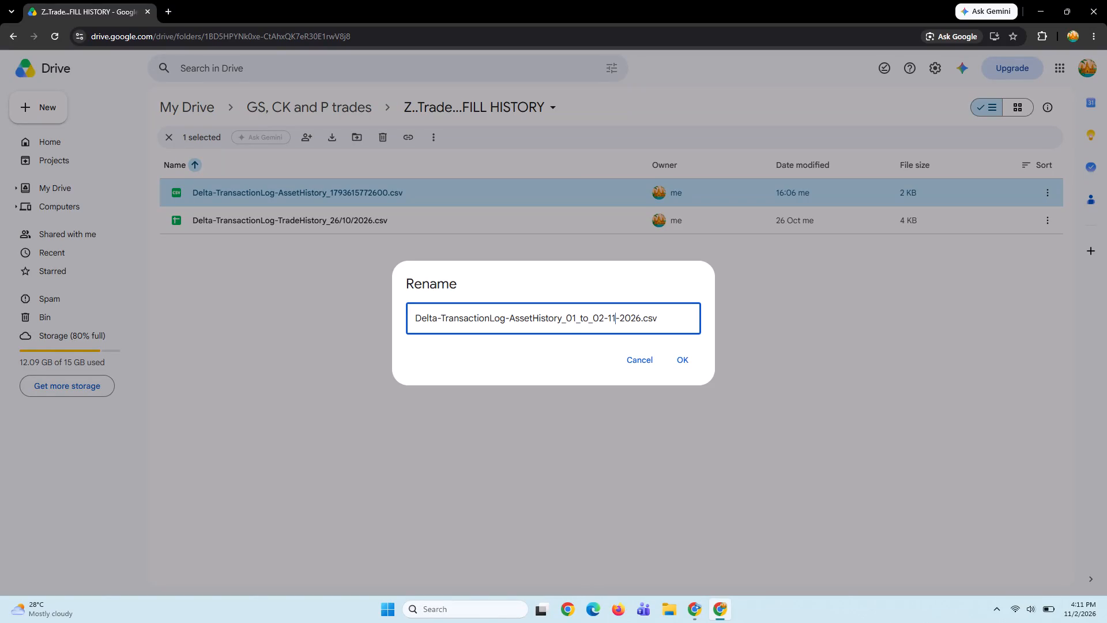
pyautogui.click(684, 359)
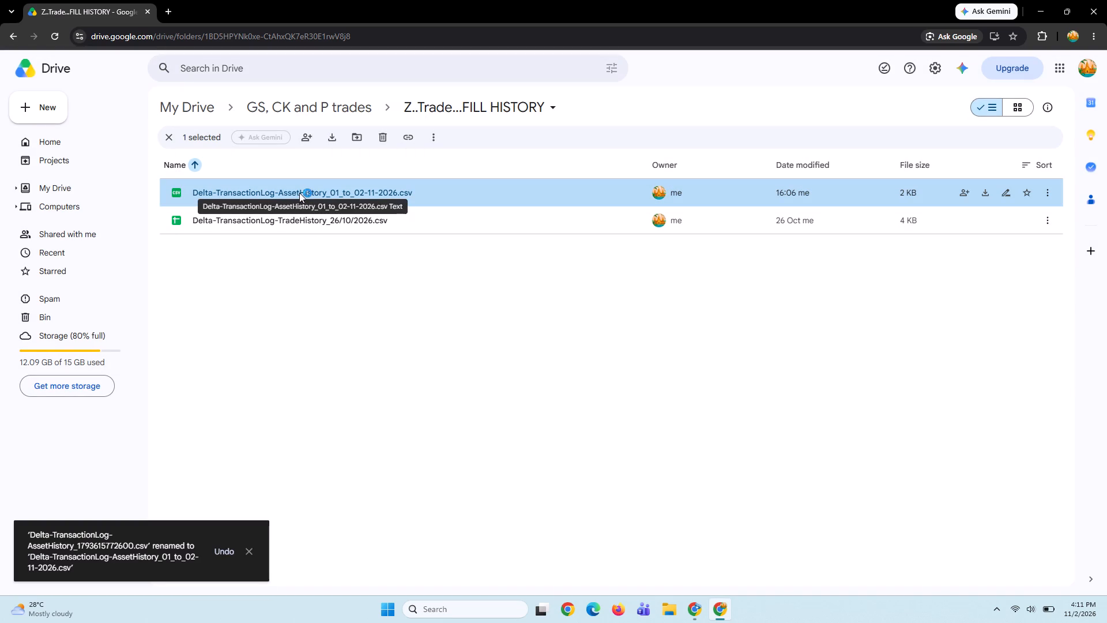
pyautogui.click(321, 246)
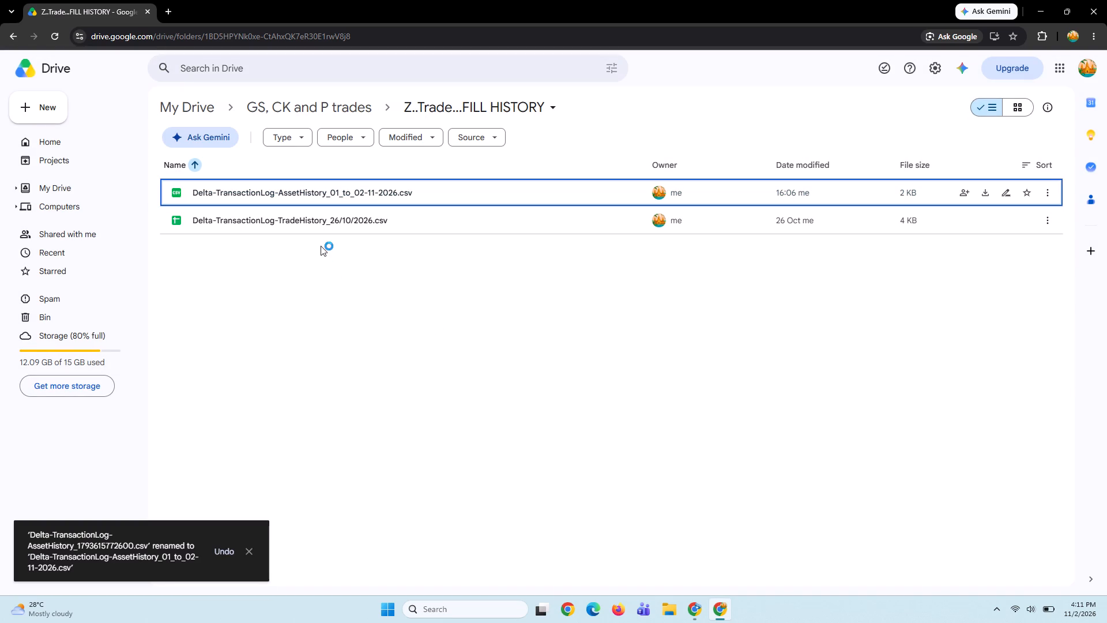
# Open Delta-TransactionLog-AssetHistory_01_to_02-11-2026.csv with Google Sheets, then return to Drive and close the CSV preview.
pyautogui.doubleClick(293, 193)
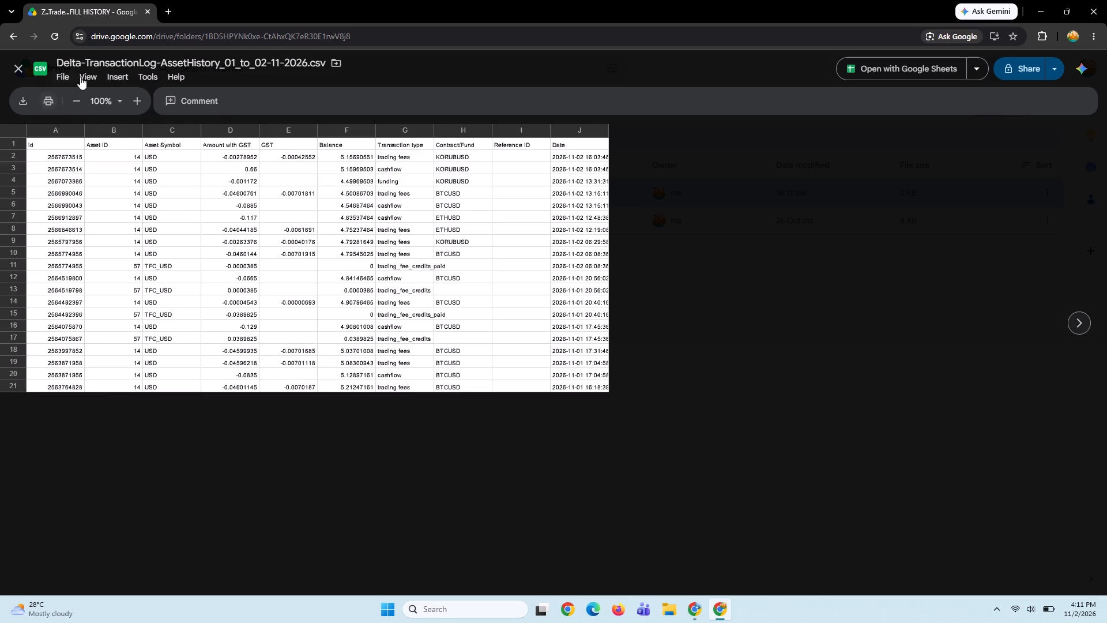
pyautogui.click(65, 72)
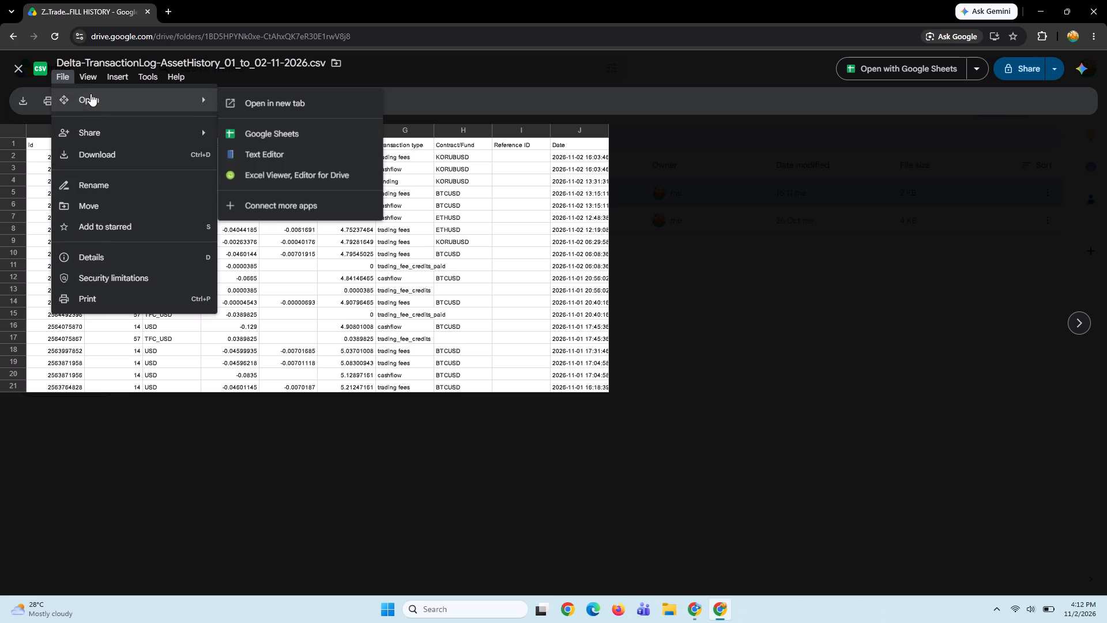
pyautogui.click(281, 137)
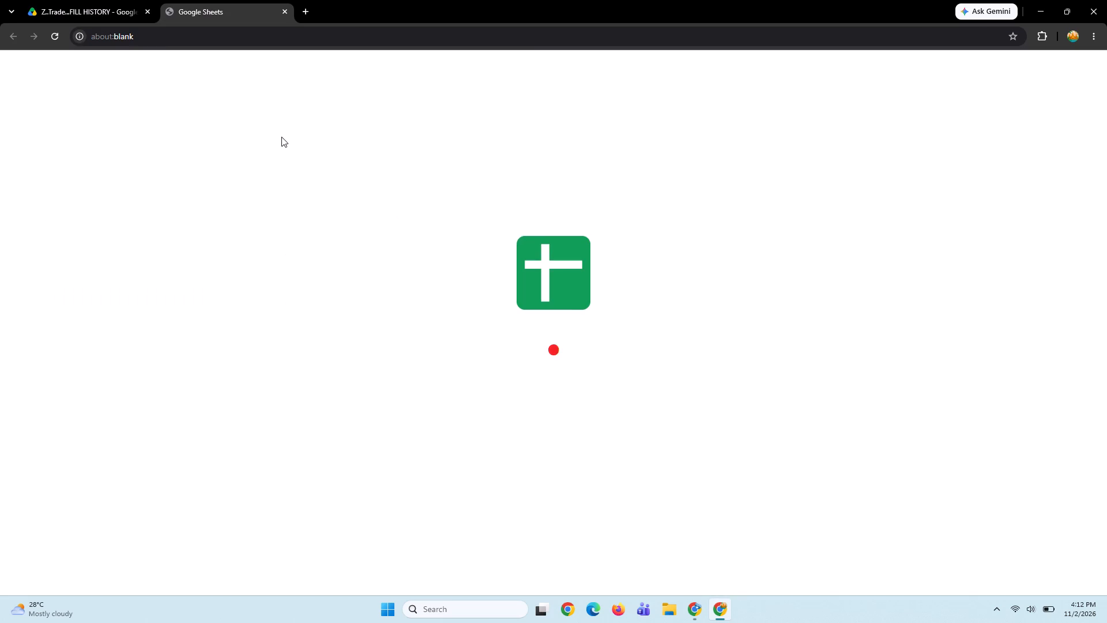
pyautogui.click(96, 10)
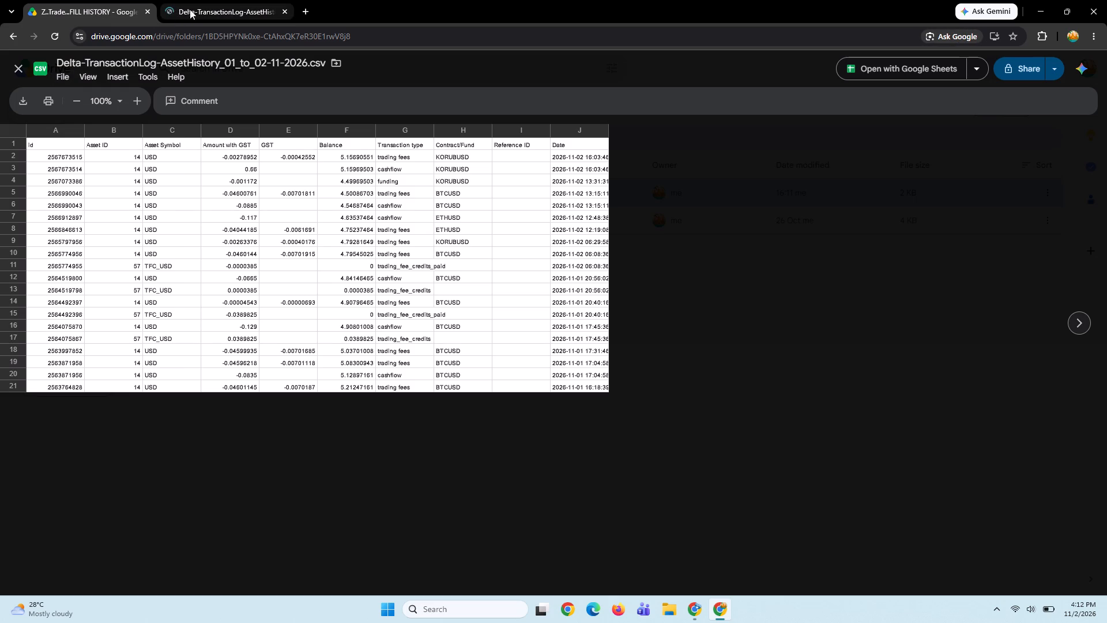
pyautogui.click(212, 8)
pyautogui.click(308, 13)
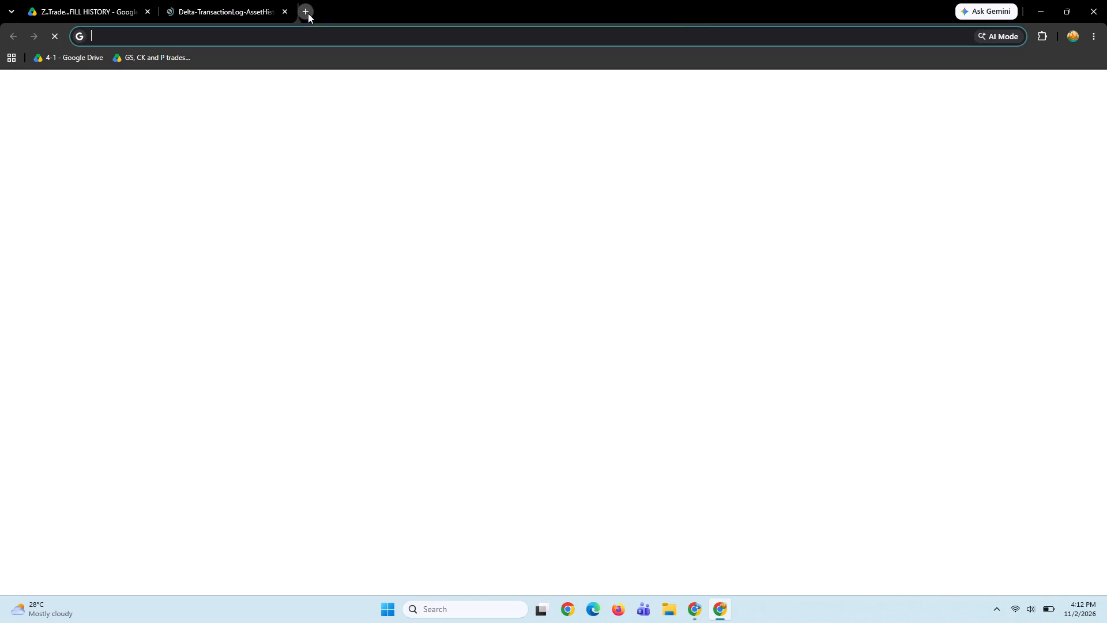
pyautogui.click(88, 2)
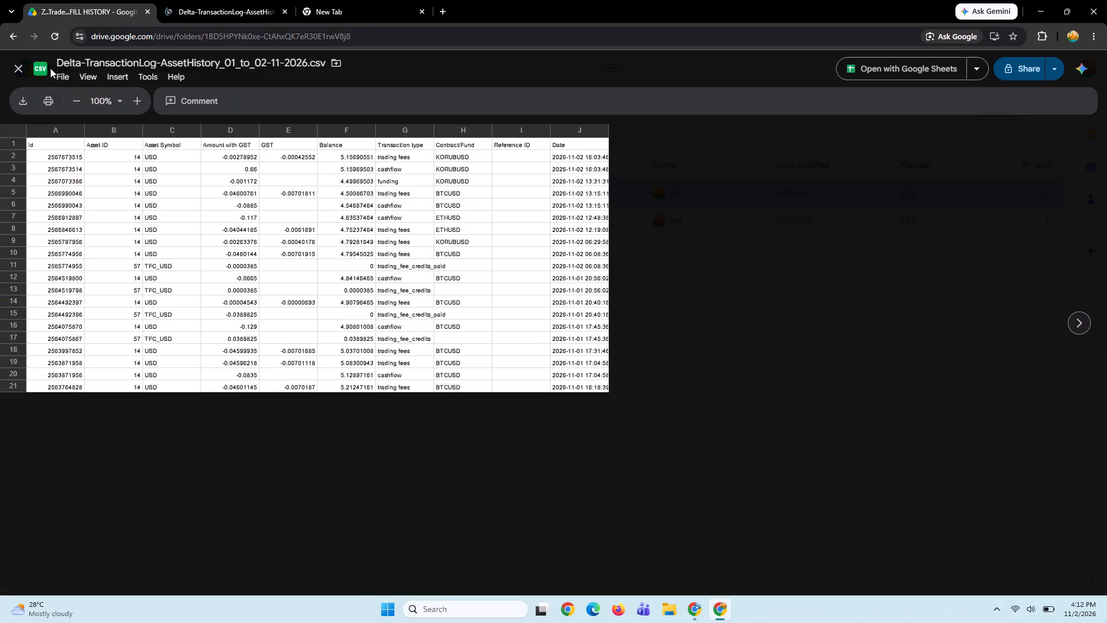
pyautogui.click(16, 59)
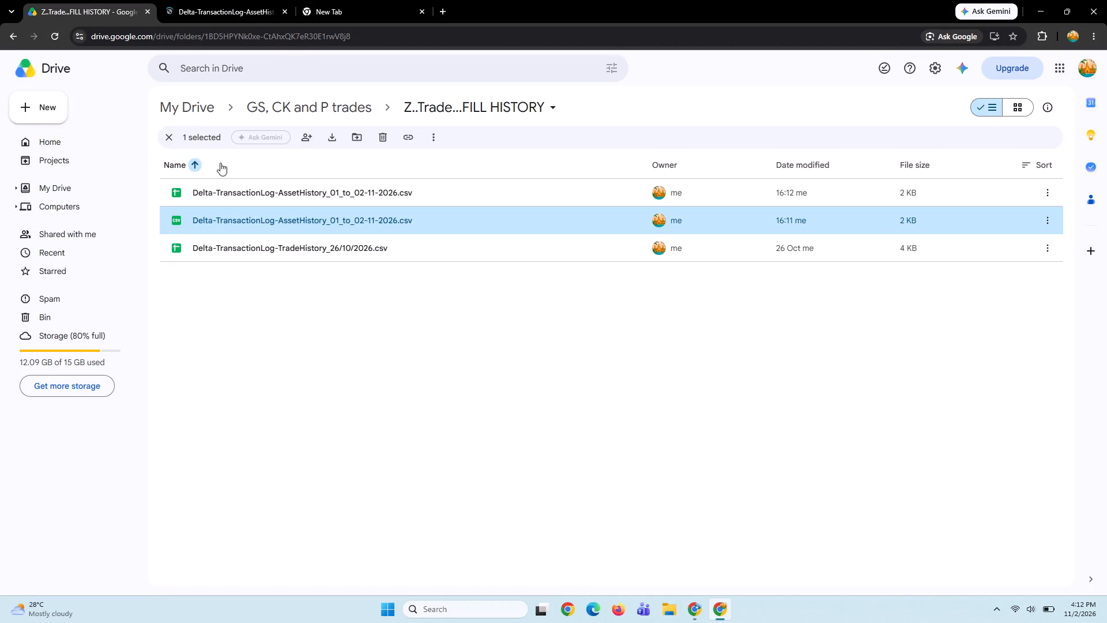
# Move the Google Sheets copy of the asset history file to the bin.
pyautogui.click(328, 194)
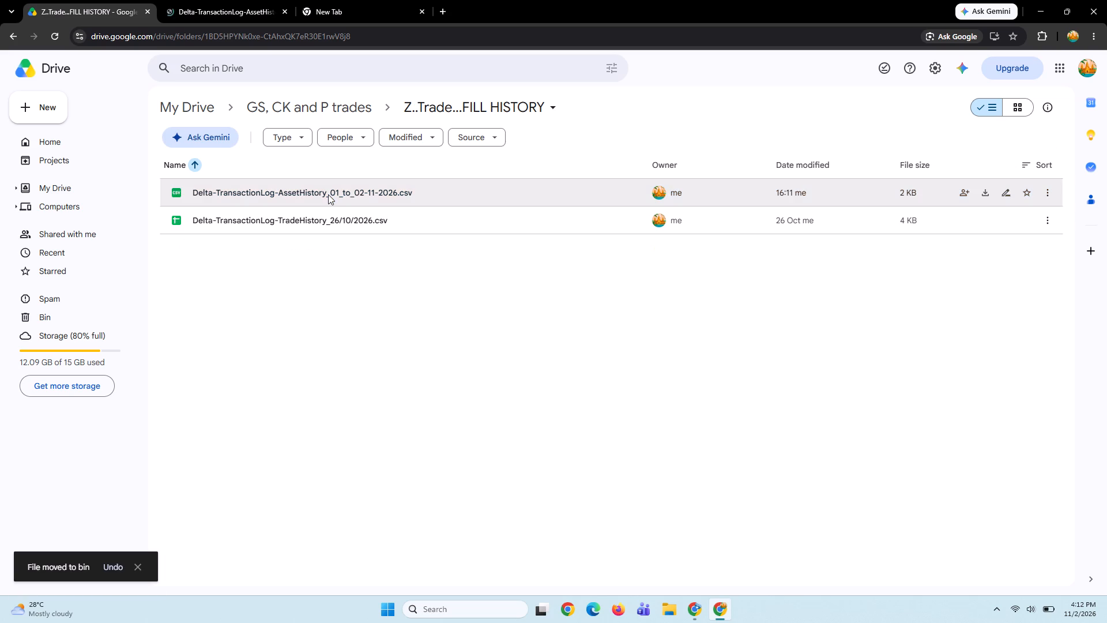
# Open the P_Trades folder inside GS, CK and P trades in My Drive.
pyautogui.click(189, 108)
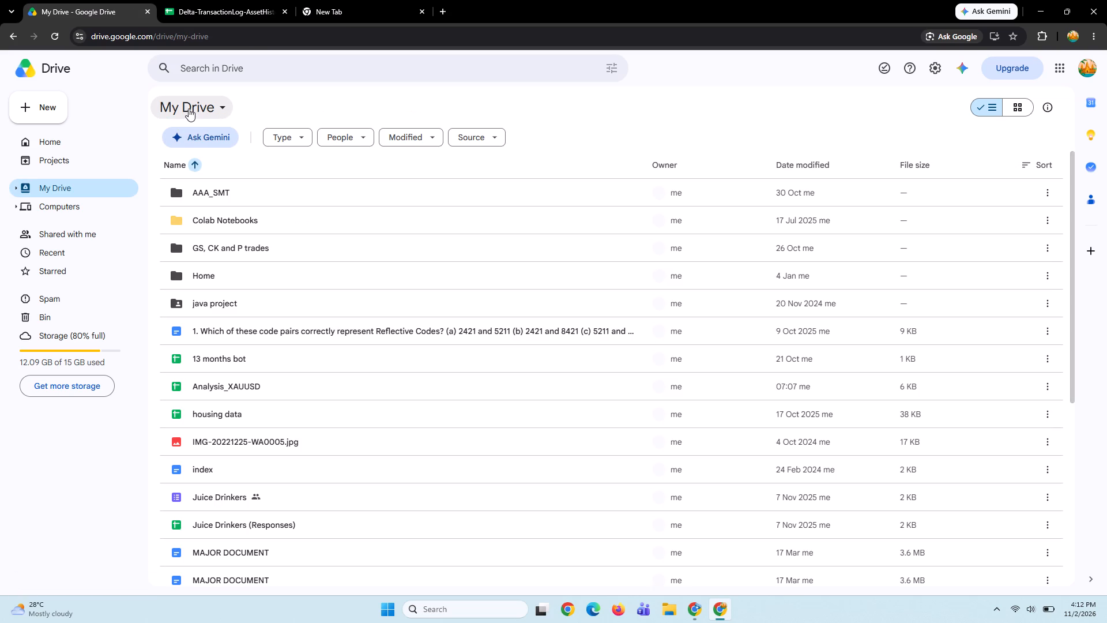
pyautogui.doubleClick(236, 249)
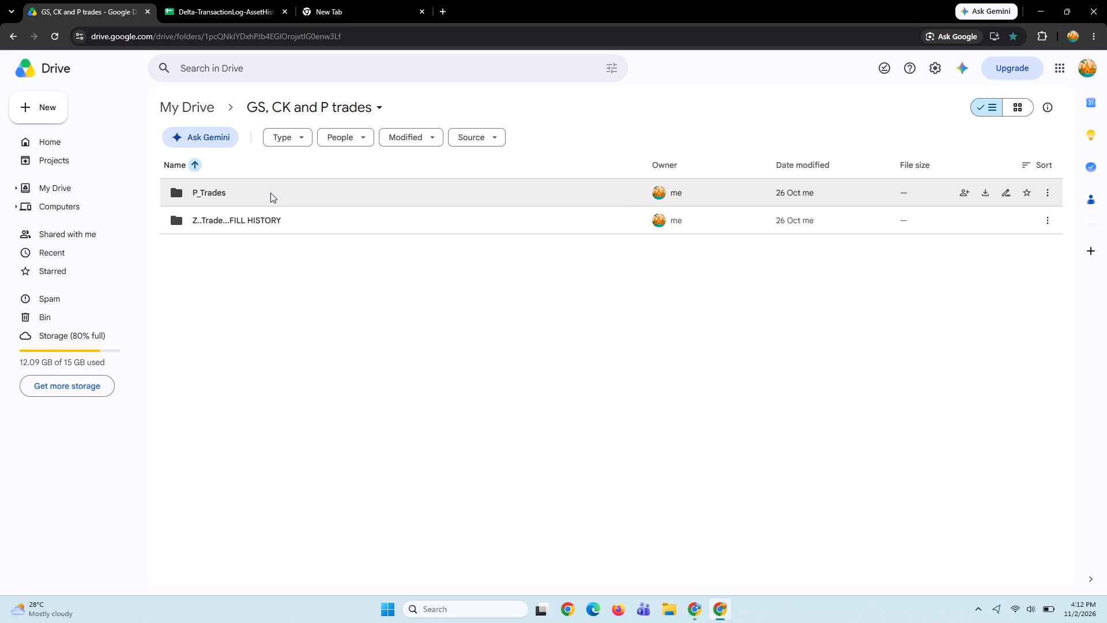
pyautogui.doubleClick(270, 193)
pyautogui.click(330, 282)
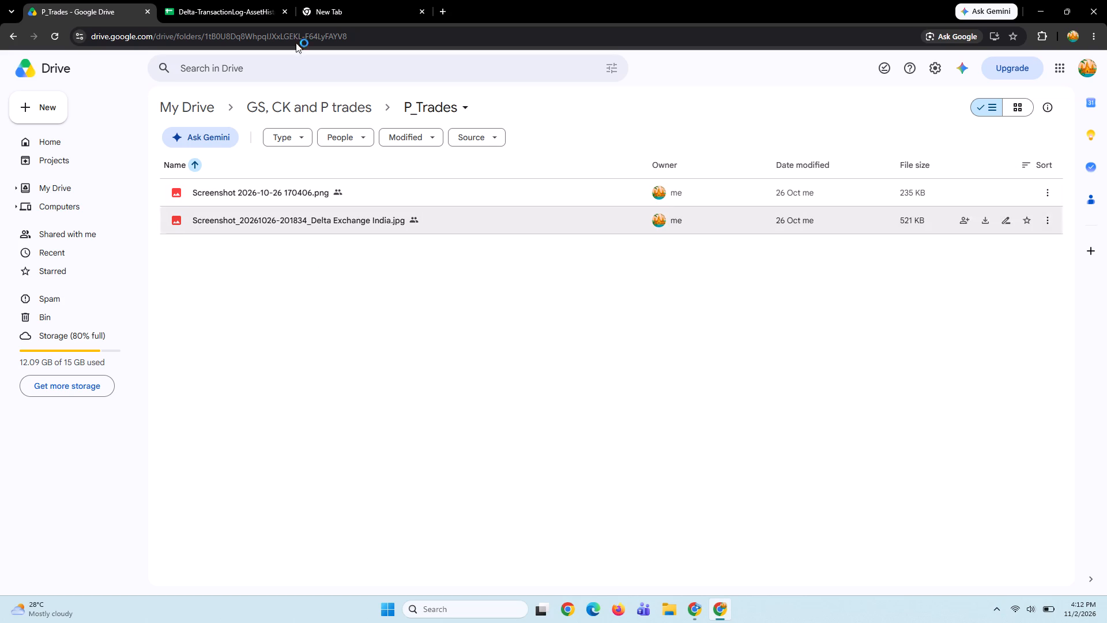
# Leave the binned spreadsheet for the Sheets home screen and open Delta-TransactionLog-TradeHistory_26/10/2026.csv to look through its trades.
pyautogui.click(231, 9)
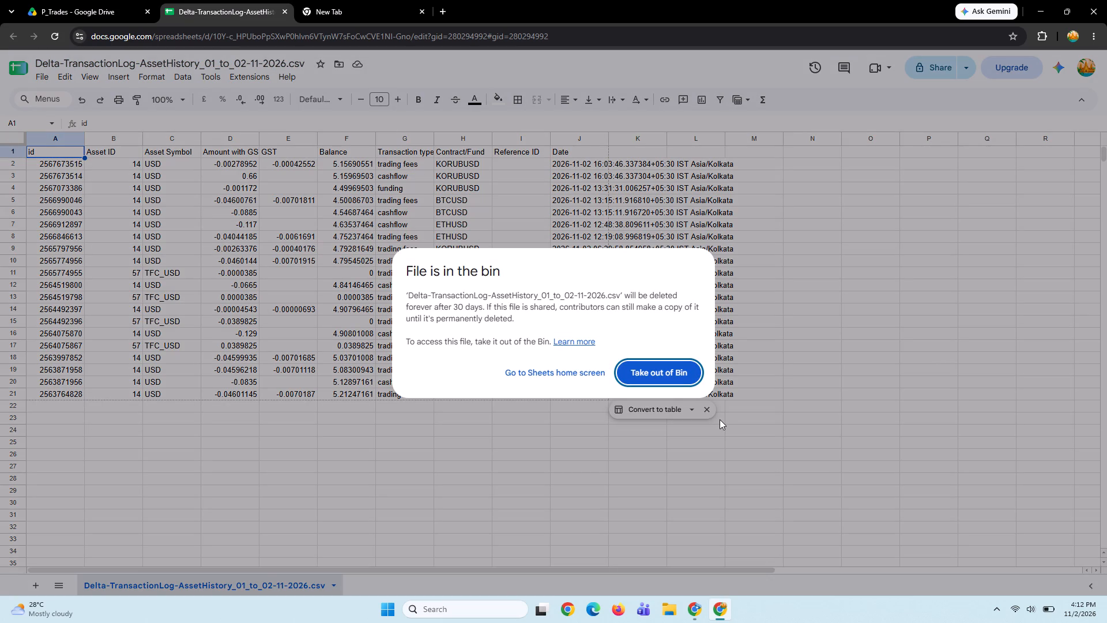
pyautogui.click(700, 401)
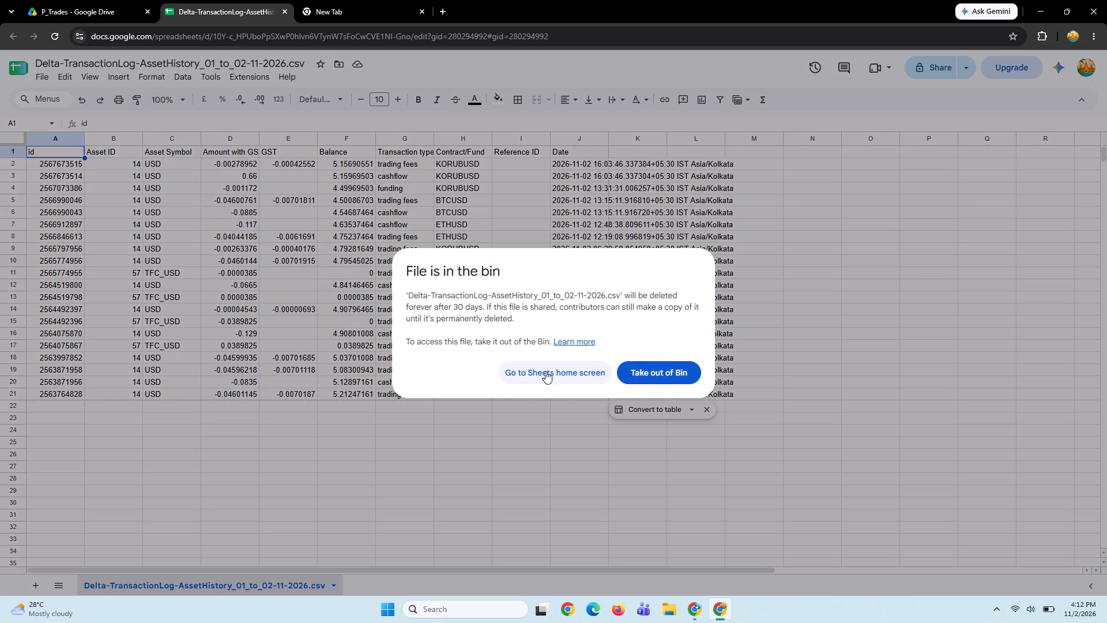
pyautogui.click(544, 372)
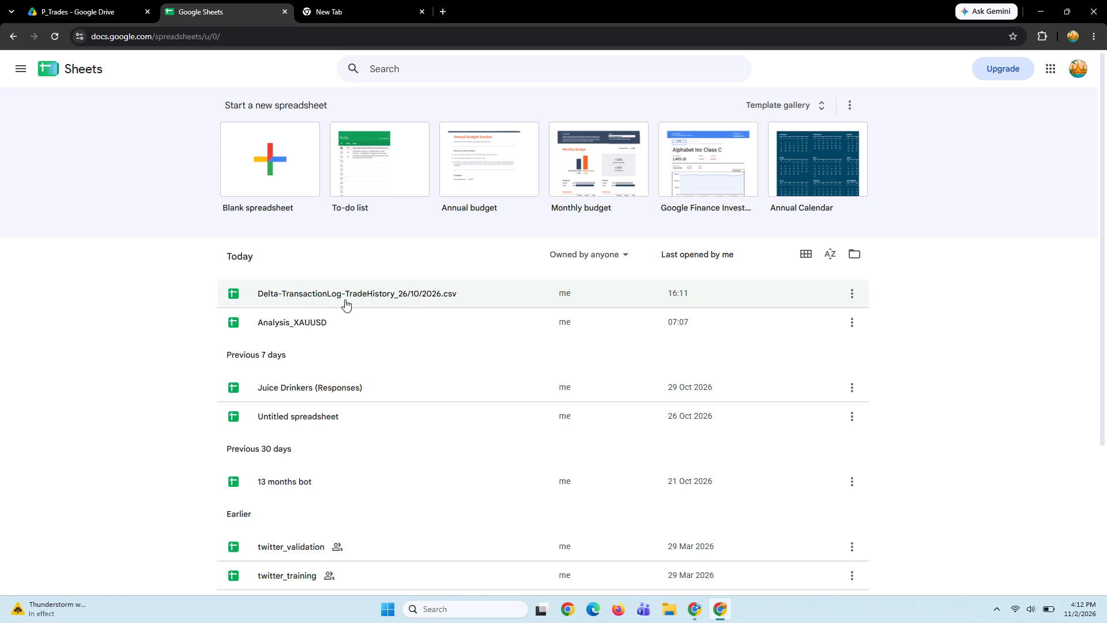
pyautogui.doubleClick(345, 299)
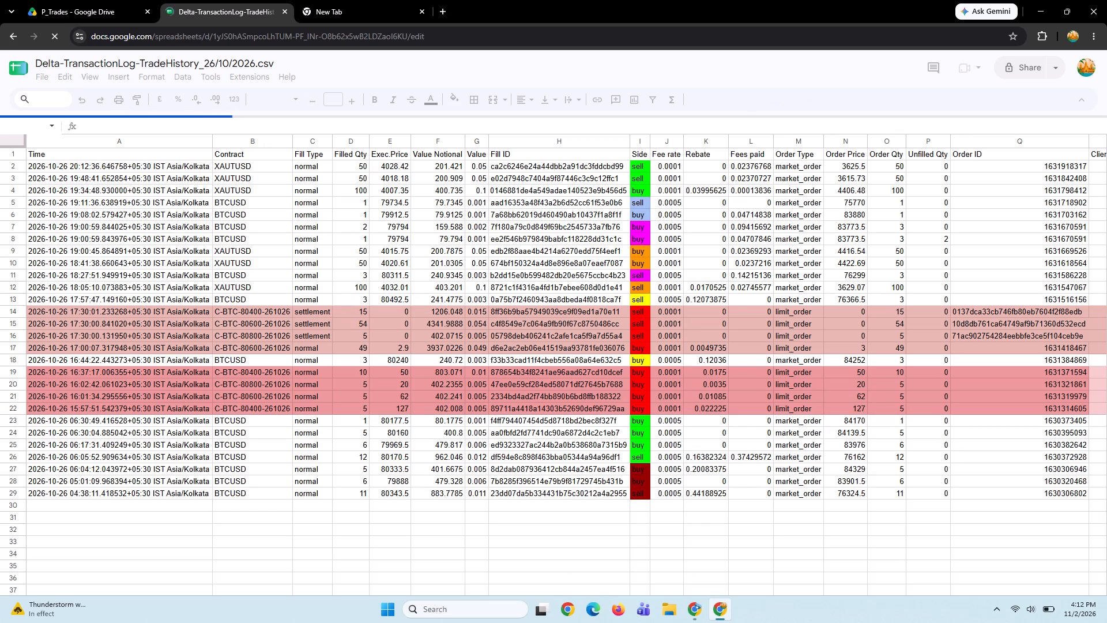
pyautogui.hscroll(9, 238, 267)
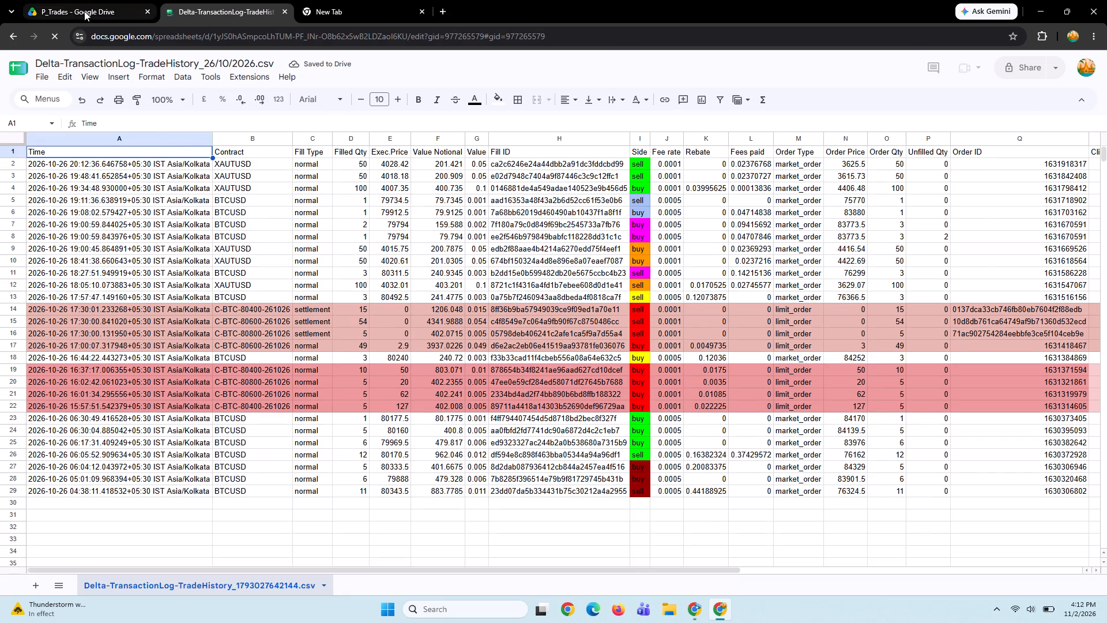
pyautogui.click(84, 11)
pyautogui.click(197, 1)
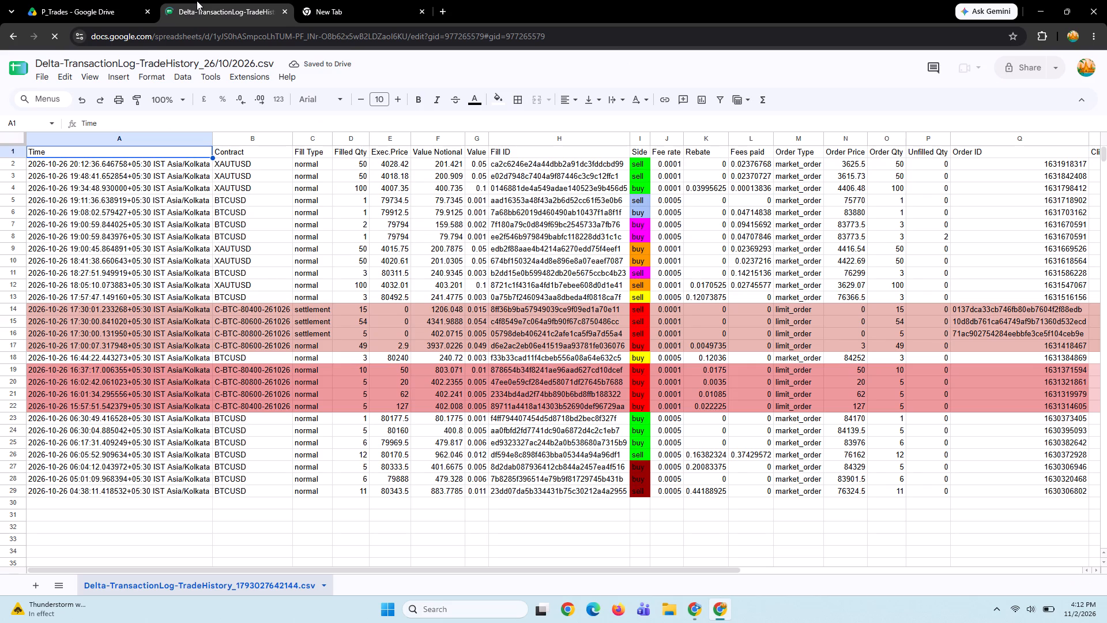
pyautogui.hscroll(1, 281, 290)
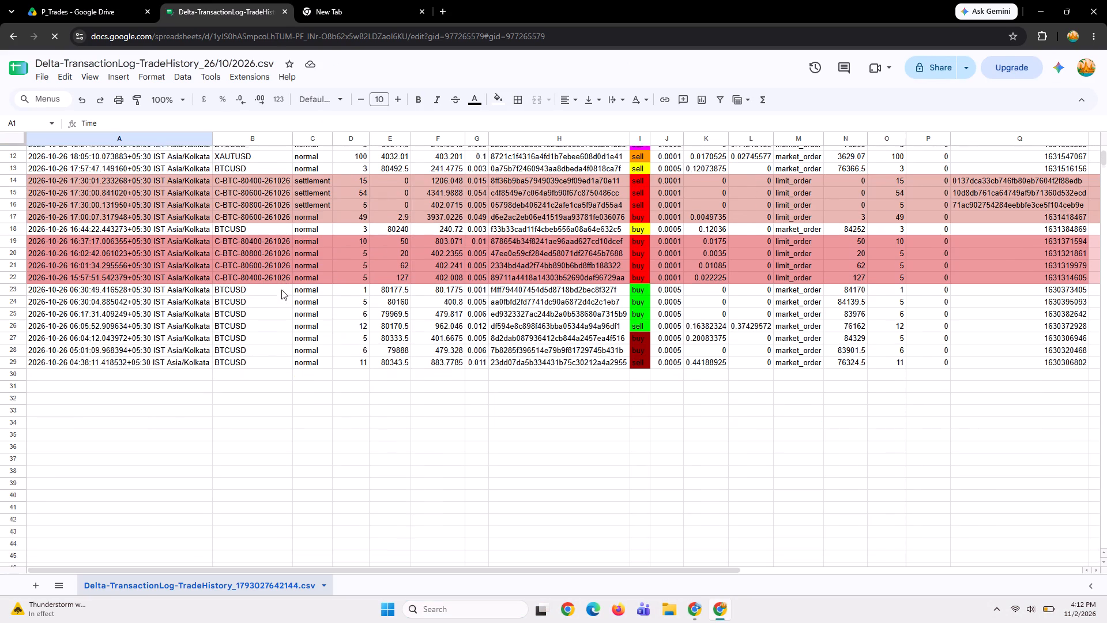
pyautogui.hscroll(1, 281, 290)
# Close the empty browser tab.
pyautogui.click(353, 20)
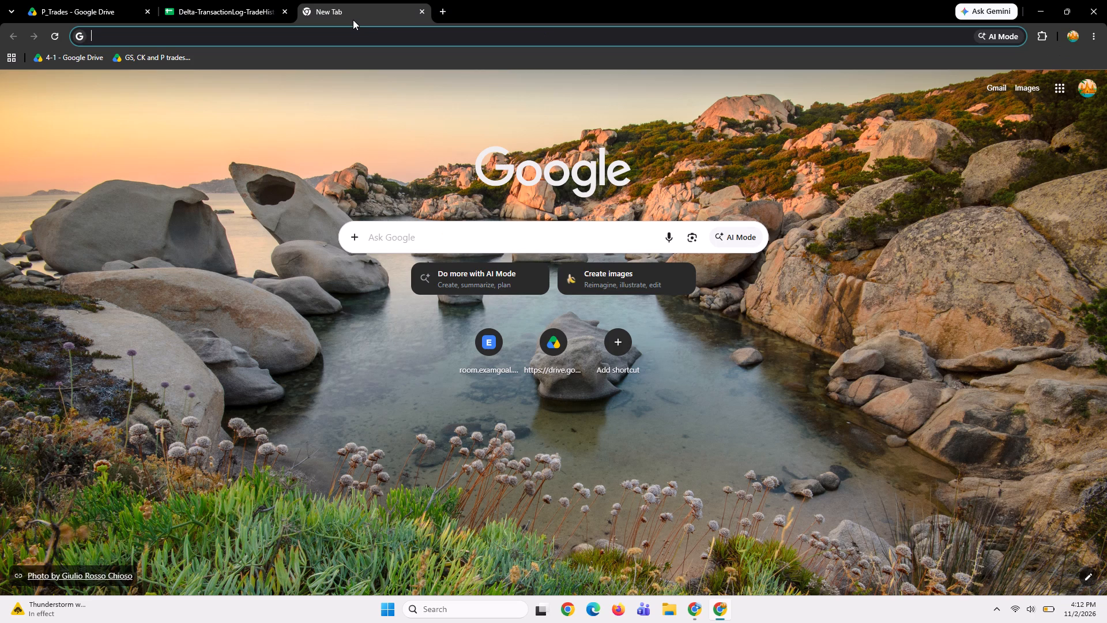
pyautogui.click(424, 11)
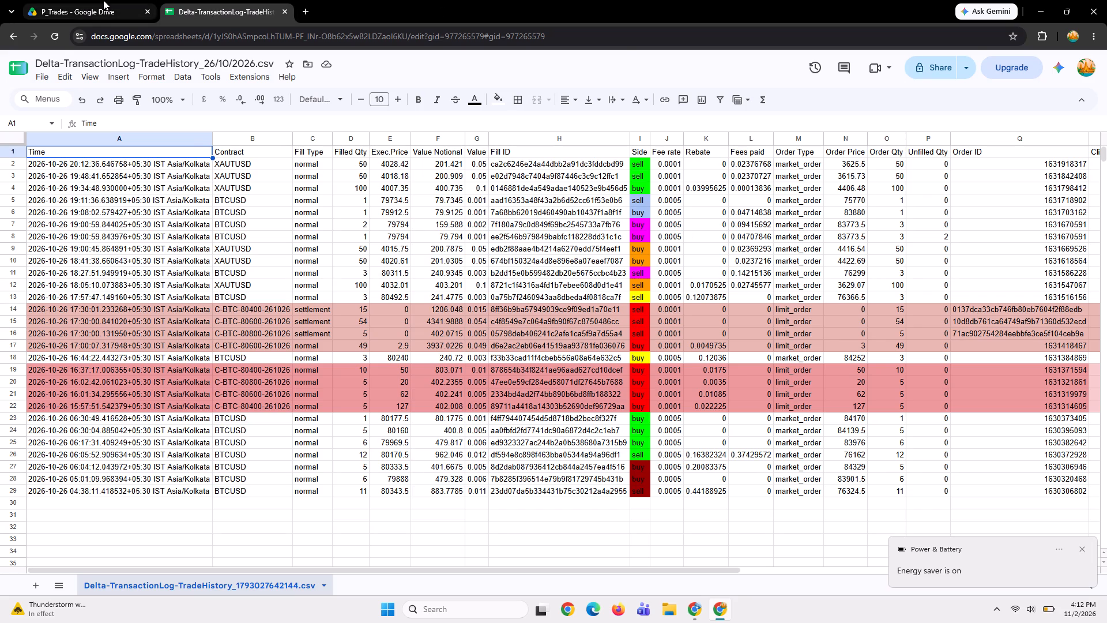
# Open the AssetHistory_01_to_02-11-2026 CSV from the Z..Trade...FILL HISTORY folder with Google Sheets and close its preview in Drive.
pyautogui.click(103, 0)
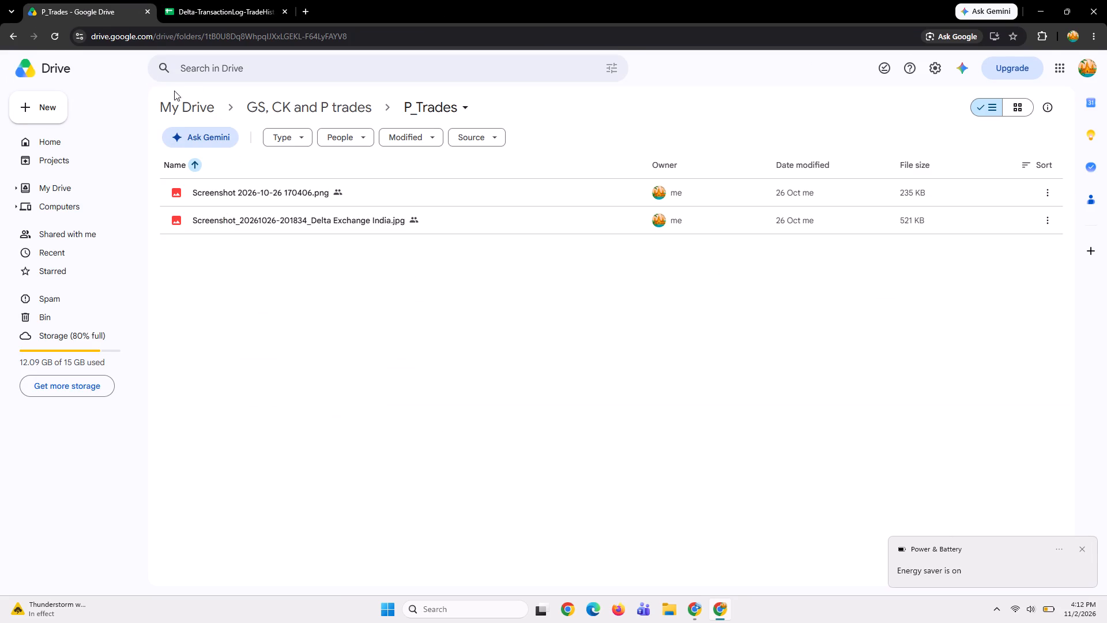
pyautogui.click(176, 105)
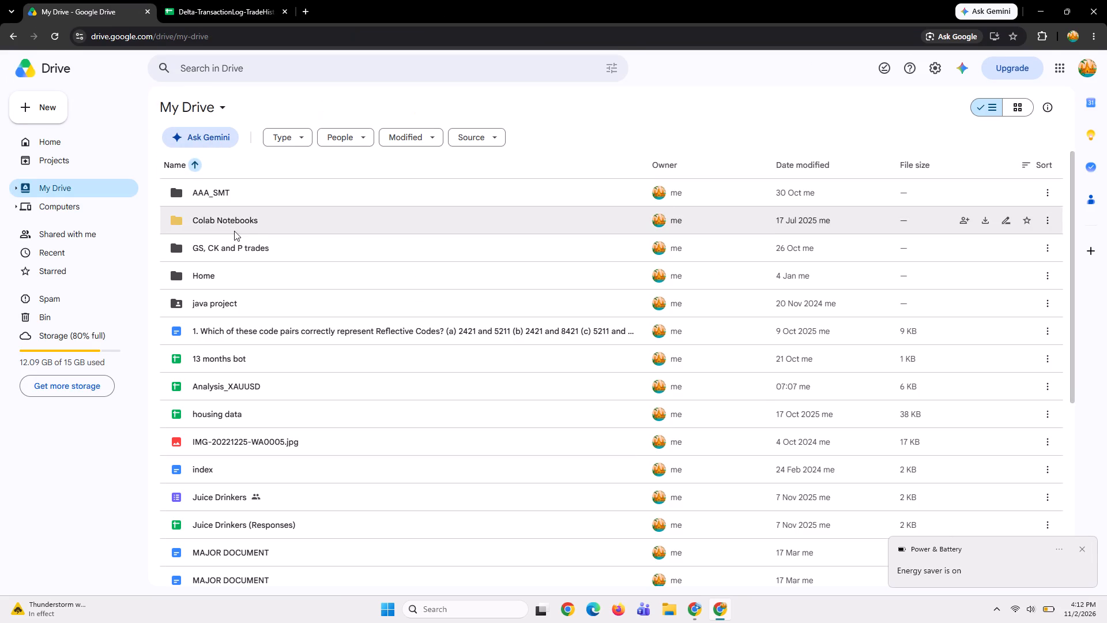
pyautogui.doubleClick(251, 247)
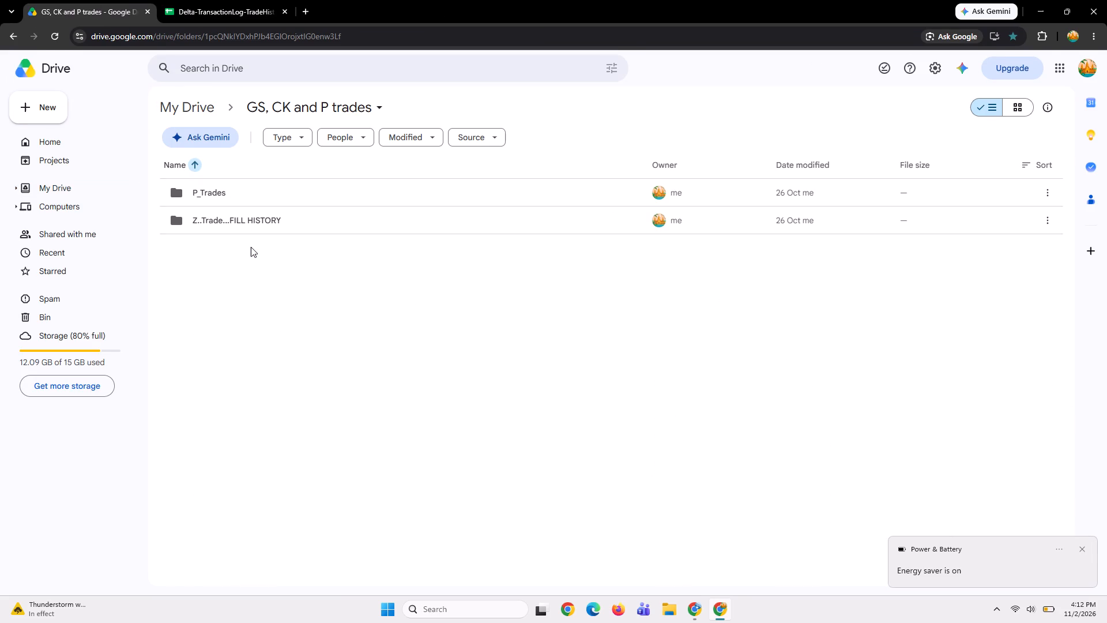
pyautogui.doubleClick(252, 216)
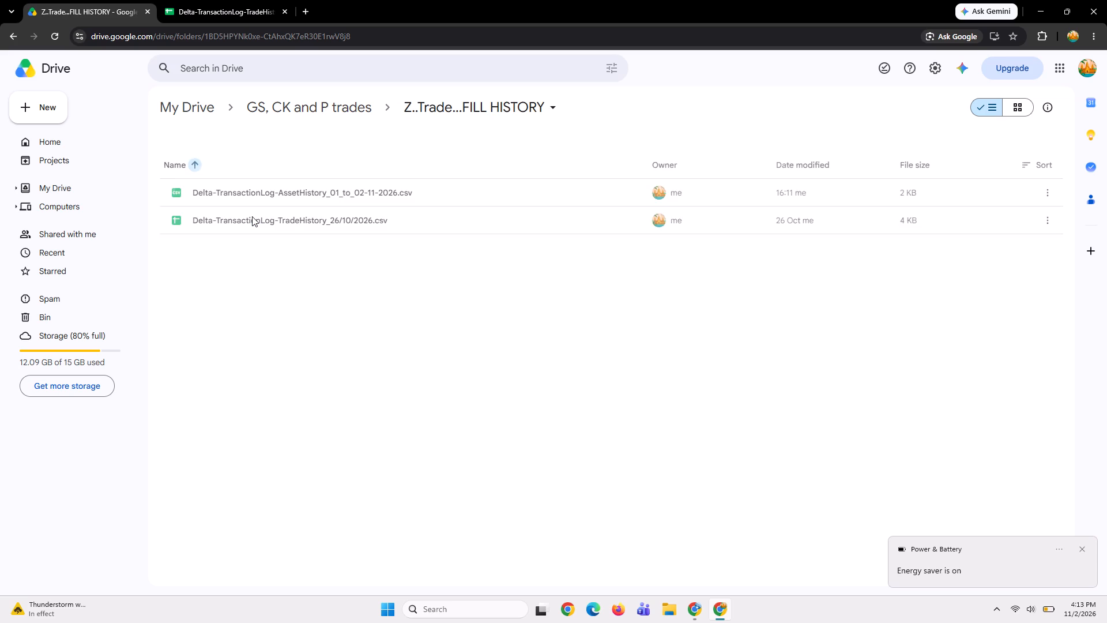
pyautogui.doubleClick(315, 201)
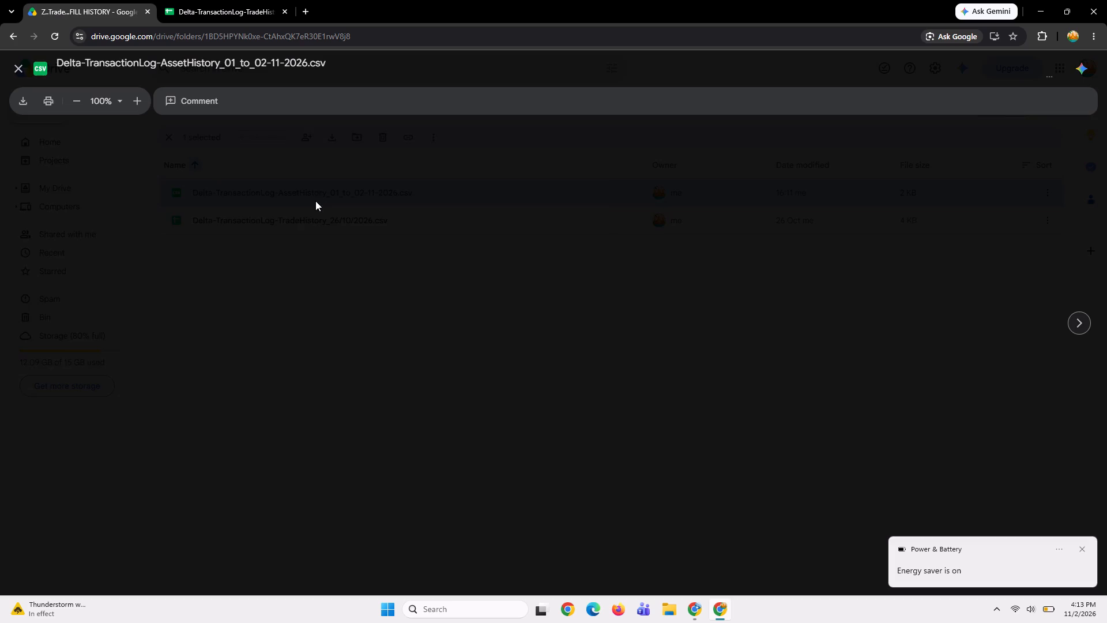
pyautogui.click(62, 75)
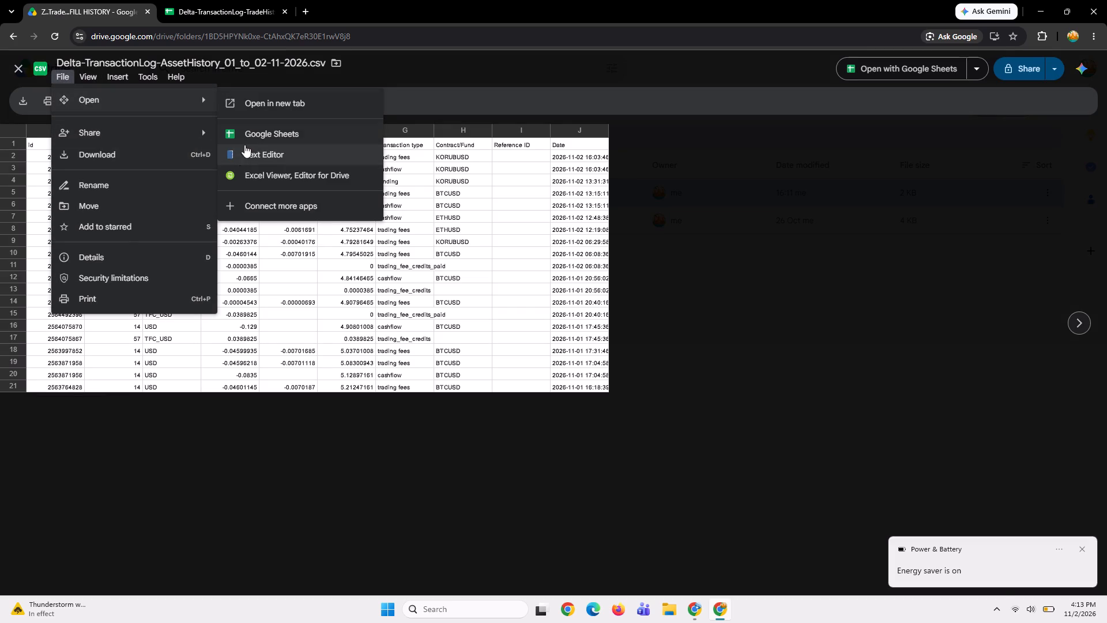
pyautogui.click(267, 135)
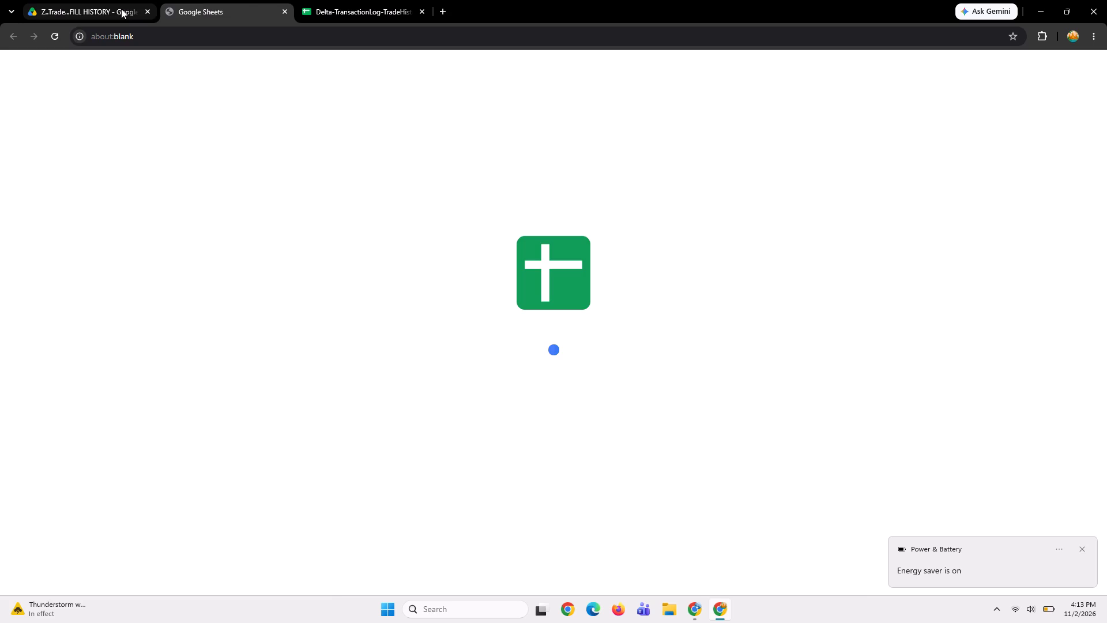
pyautogui.click(119, 8)
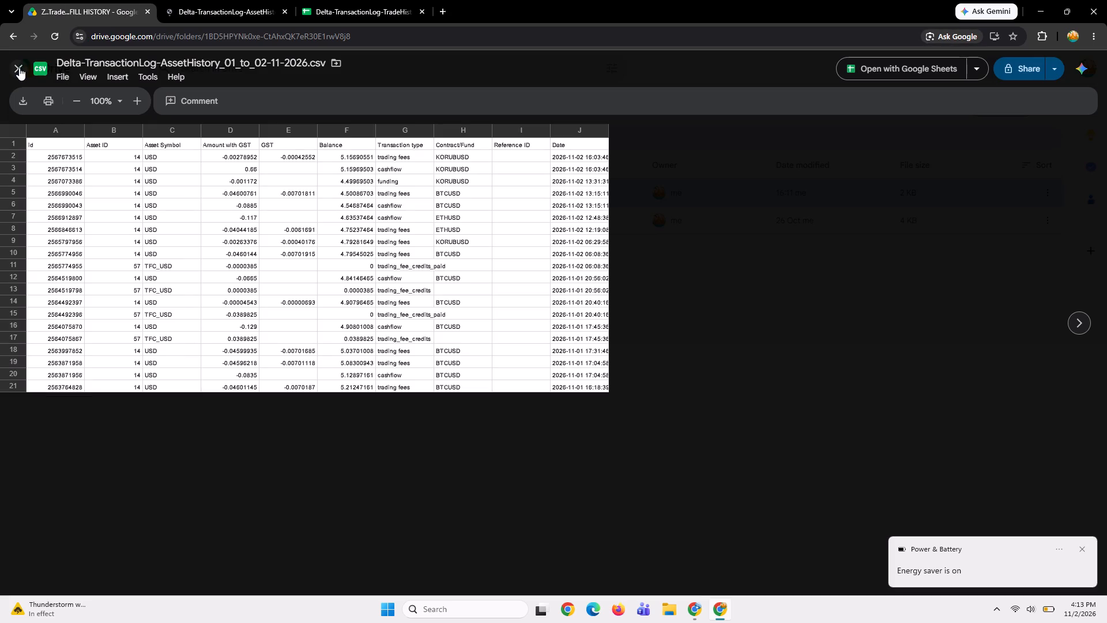
pyautogui.click(17, 68)
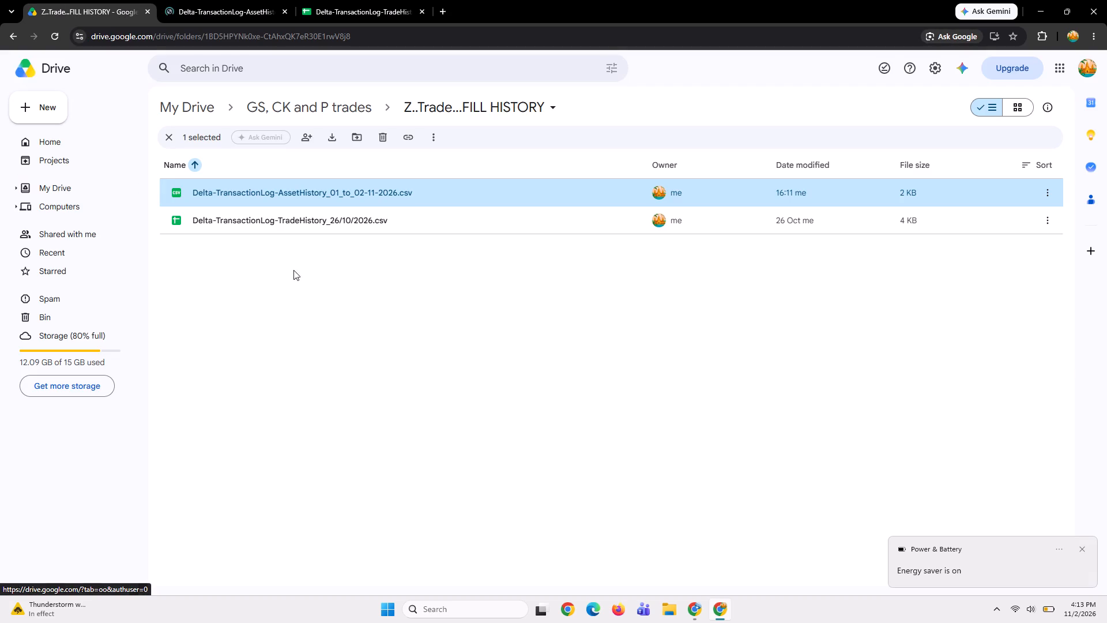
# Close the Delta trade history spreadsheet and look over the transactions in the AssetHistory_01_to_02-11-2026 sheet.
pyautogui.click(283, 290)
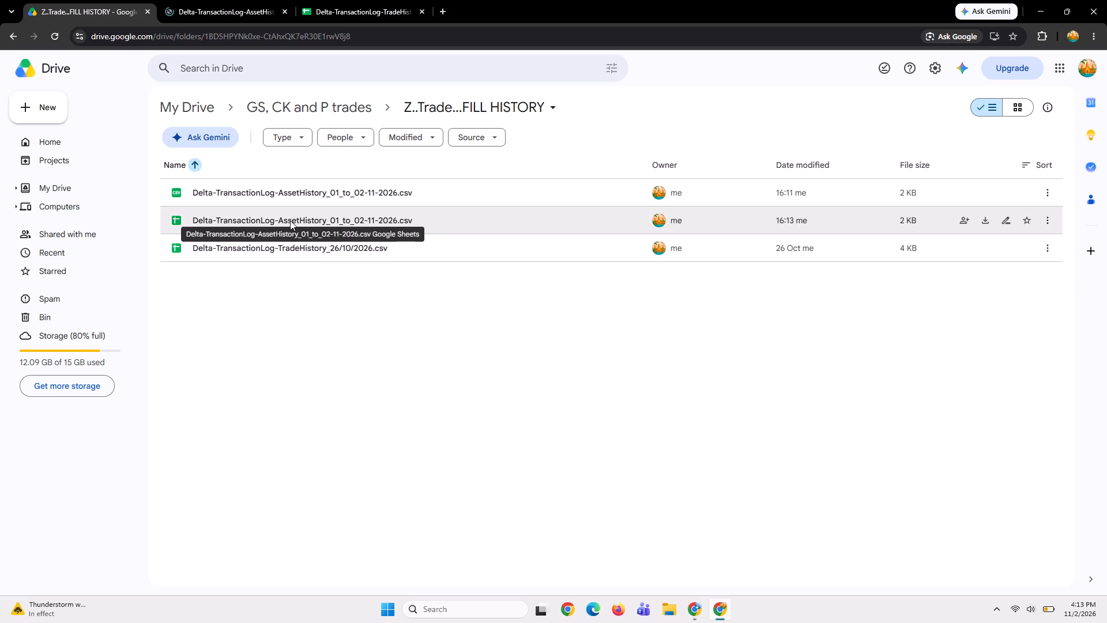
pyautogui.click(219, 12)
pyautogui.click(425, 13)
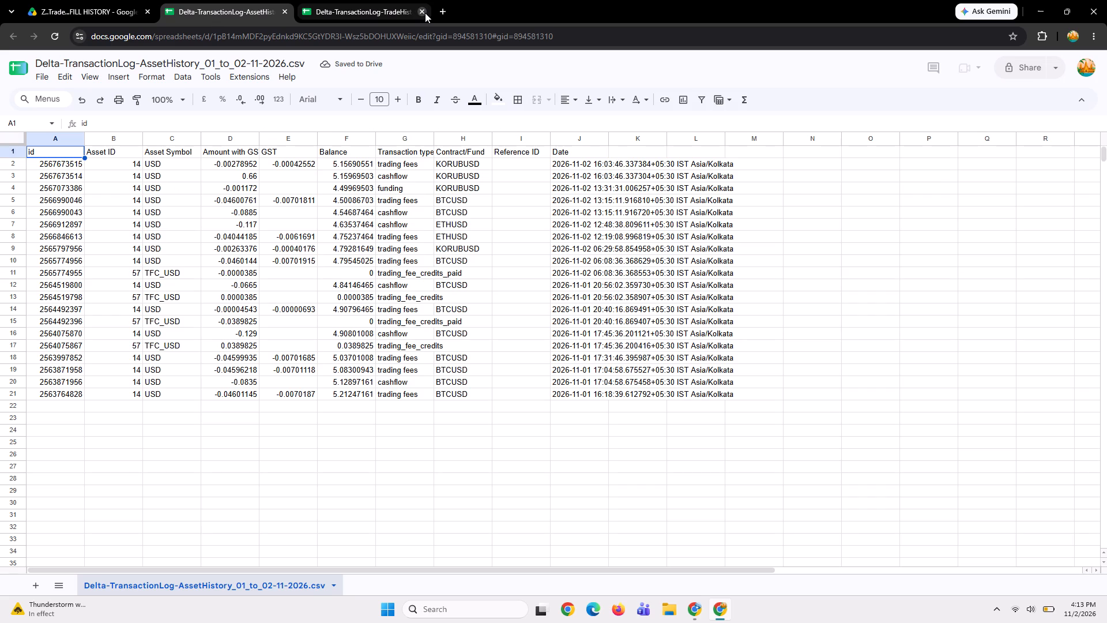
pyautogui.click(568, 426)
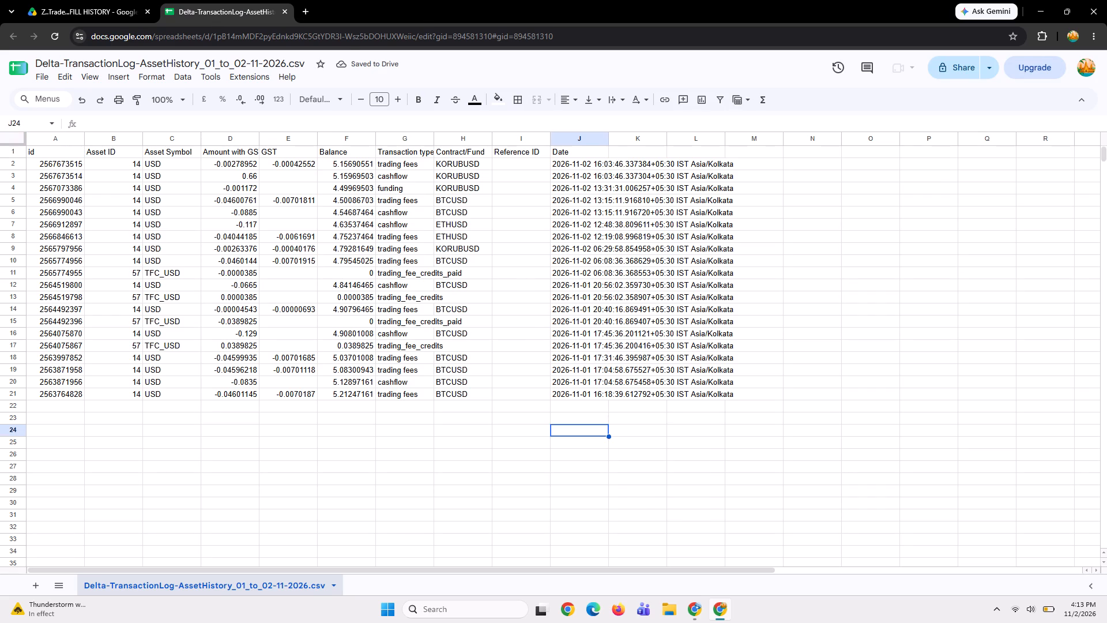
pyautogui.click(526, 431)
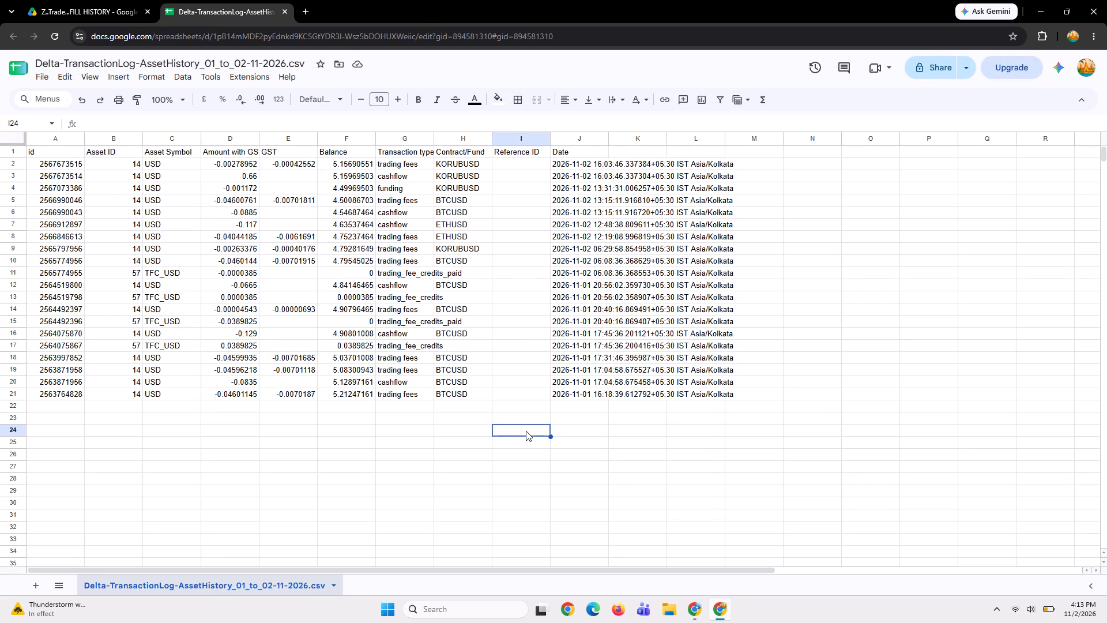
pyautogui.hscroll(3, 214, 475)
pyautogui.click(155, 346)
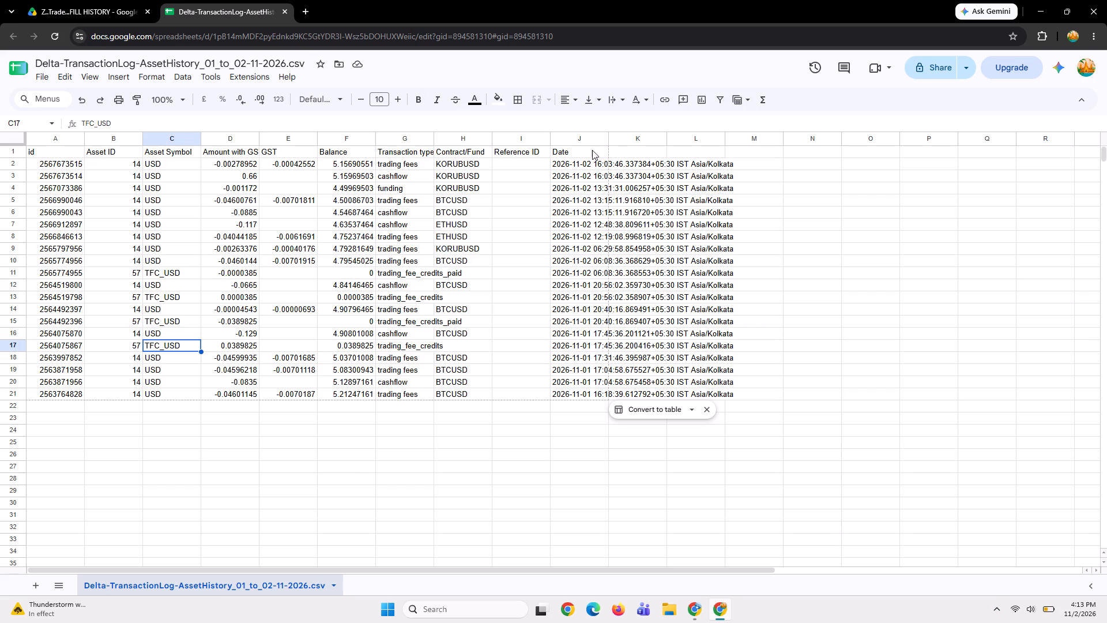
# Widen the Date column J of the asset history sheet and try to fit it to its contents.
pyautogui.moveTo(607, 136); pyautogui.dragTo(635, 137)
pyautogui.click(635, 137)
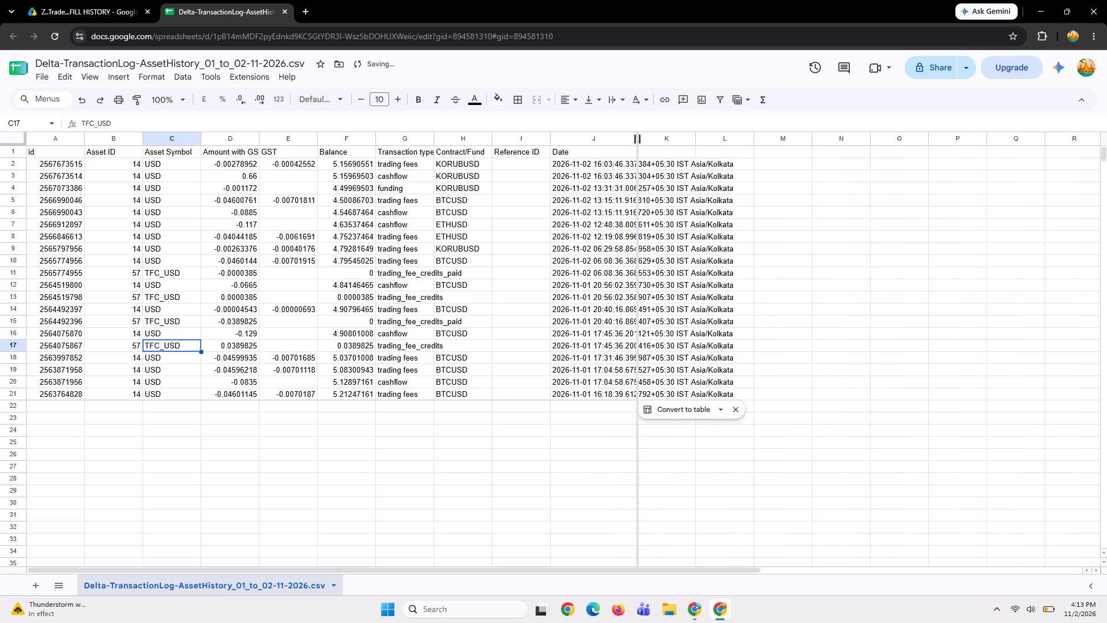
pyautogui.doubleClick(607, 145)
pyautogui.doubleClick(609, 140)
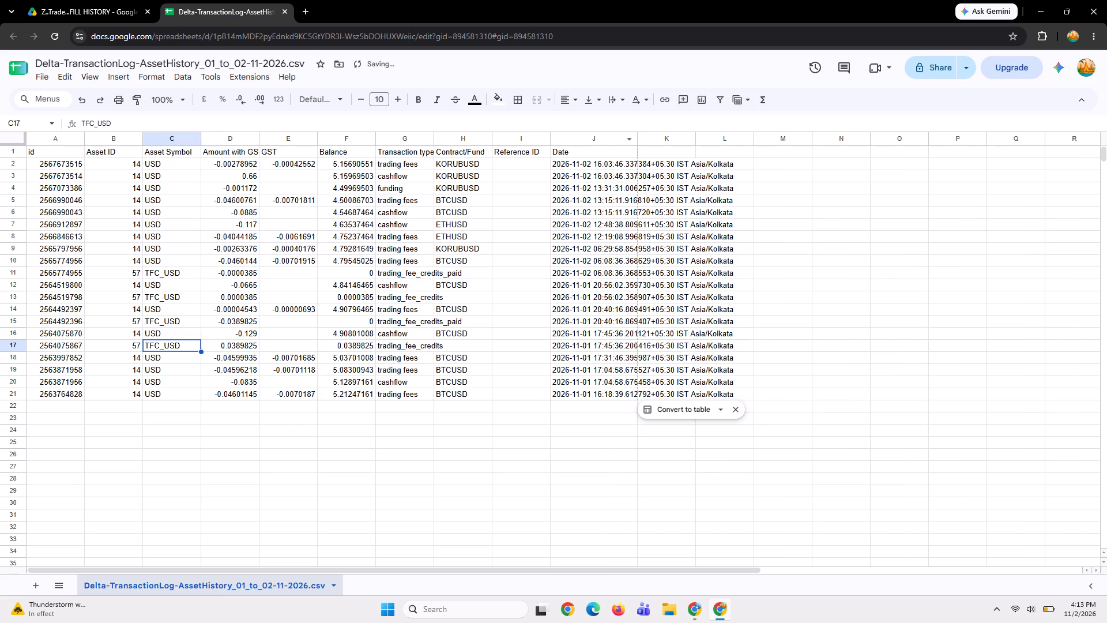
pyautogui.doubleClick(609, 140)
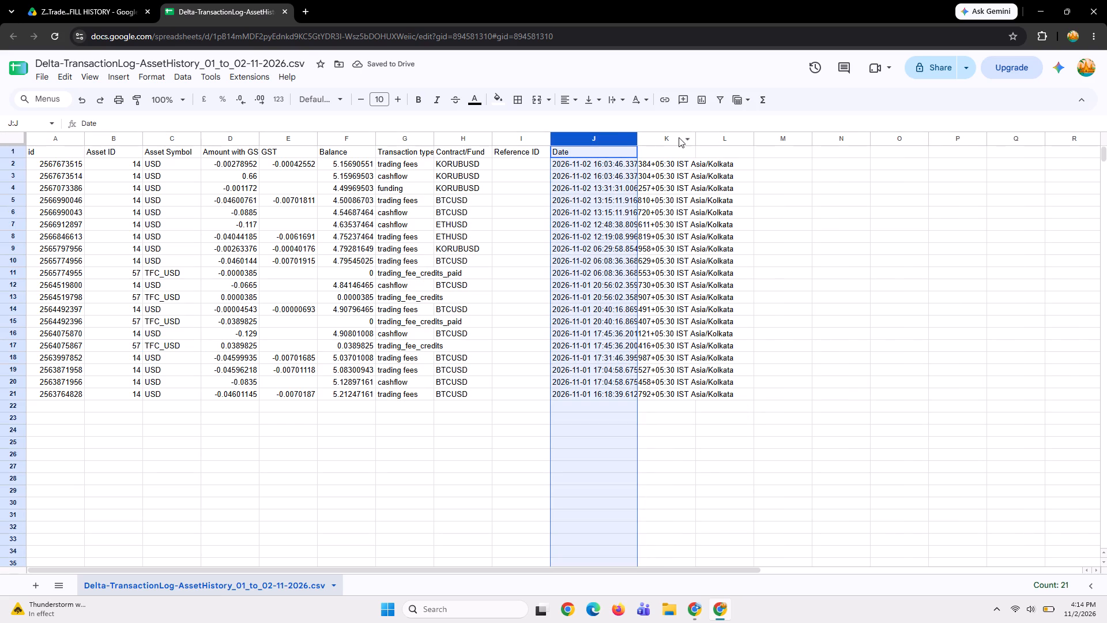
pyautogui.doubleClick(677, 137)
pyautogui.click(766, 435)
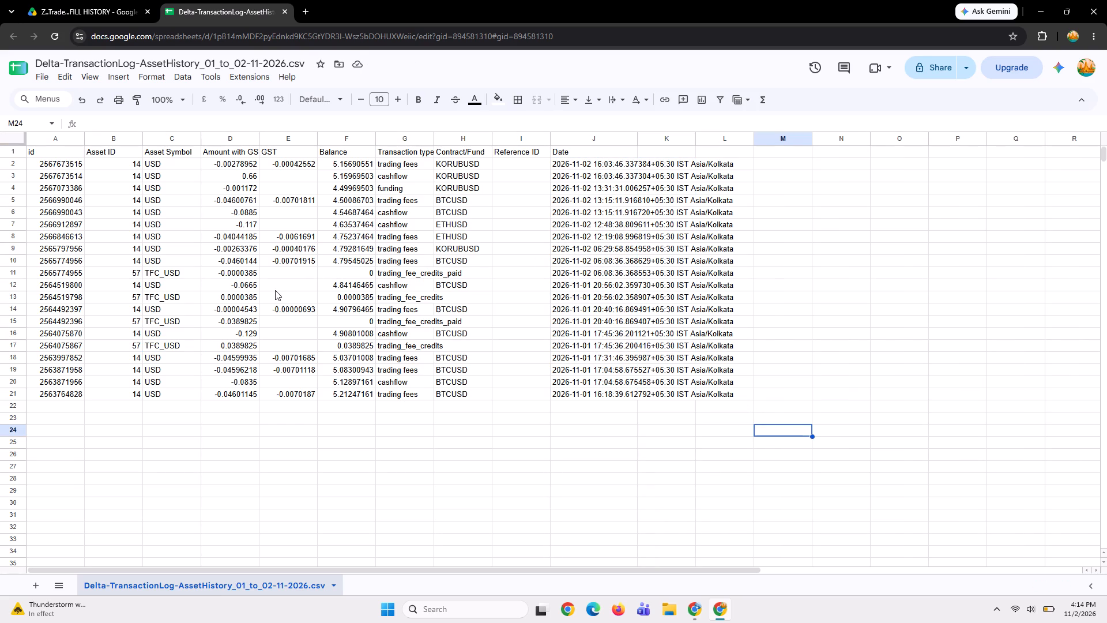
pyautogui.hscroll(2, 275, 290)
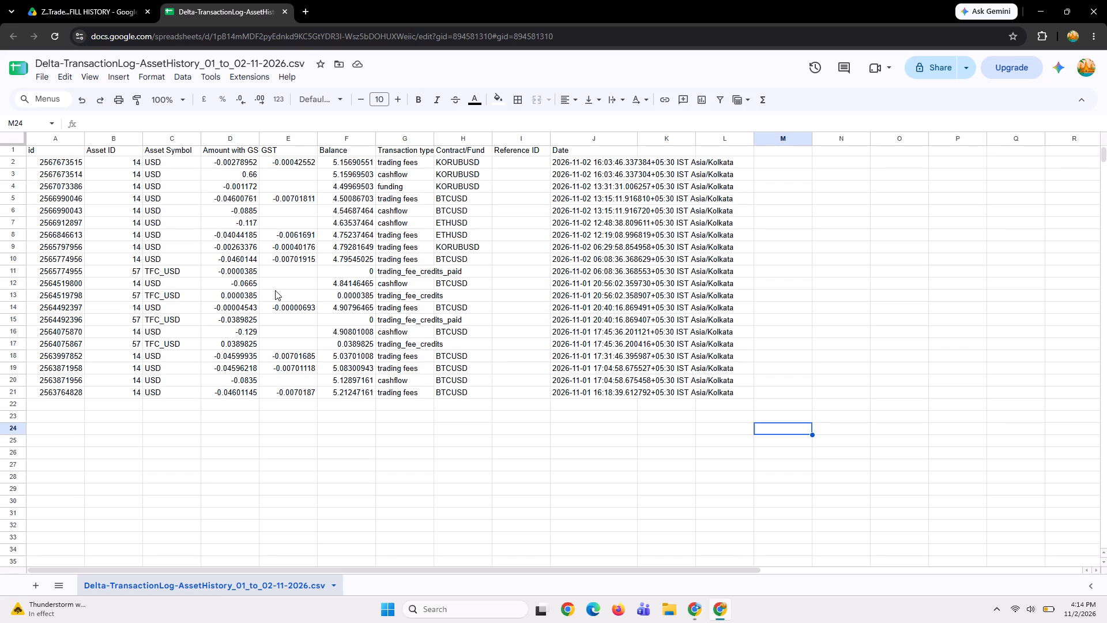
# Create a new blank spreadsheet from the asset history sheet and close the unused browser tab.
pyautogui.click(57, 15)
pyautogui.click(283, 322)
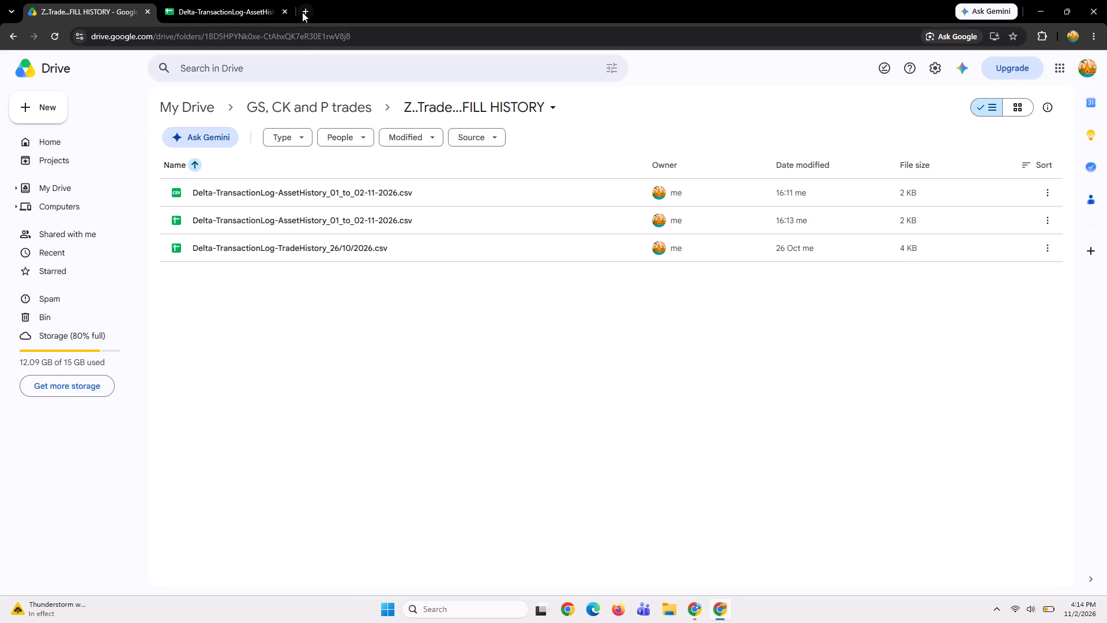
pyautogui.click(302, 7)
pyautogui.click(220, 12)
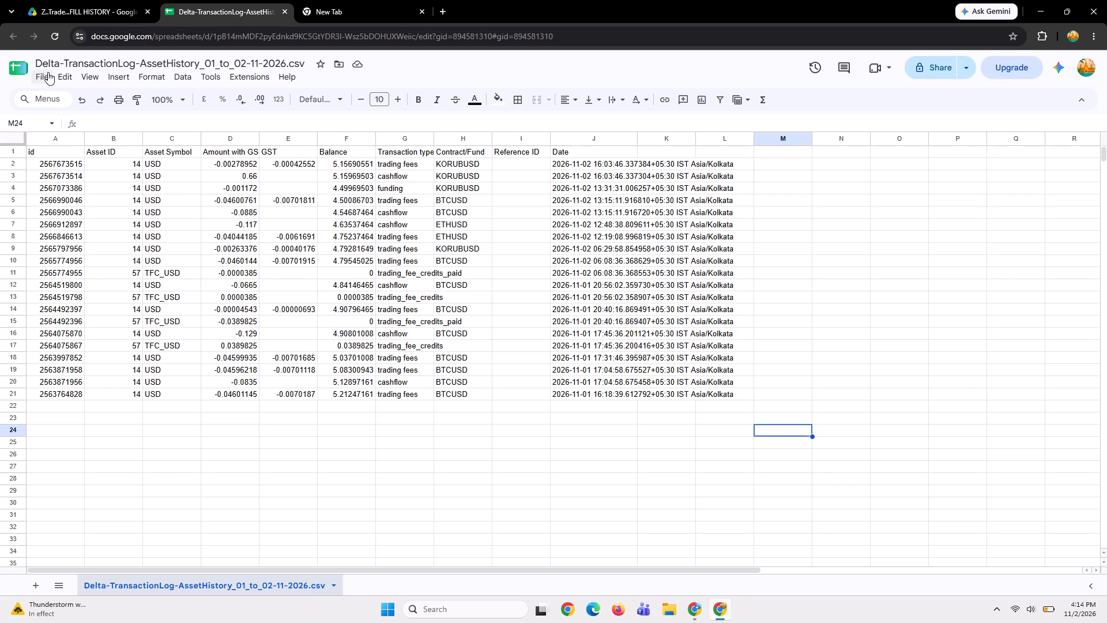
pyautogui.click(43, 74)
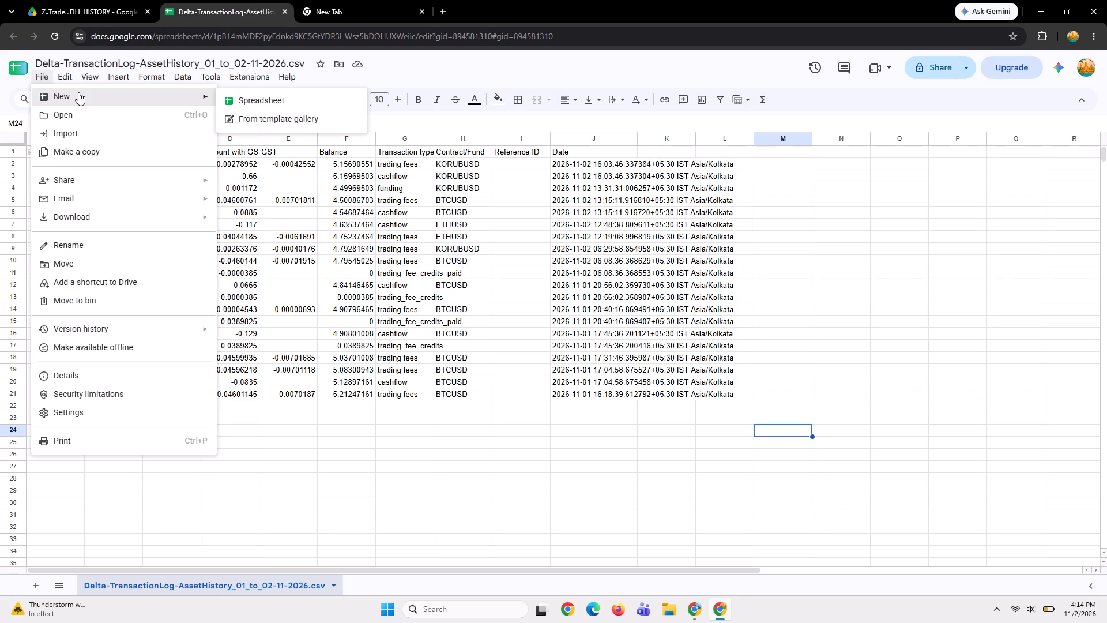
pyautogui.click(269, 95)
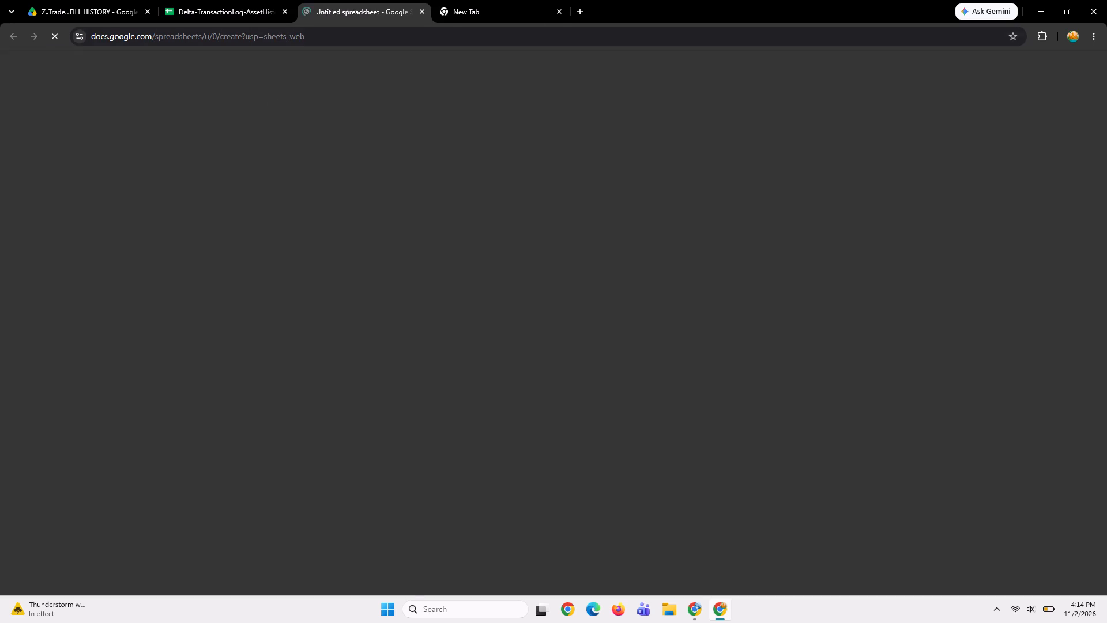
pyautogui.click(559, 7)
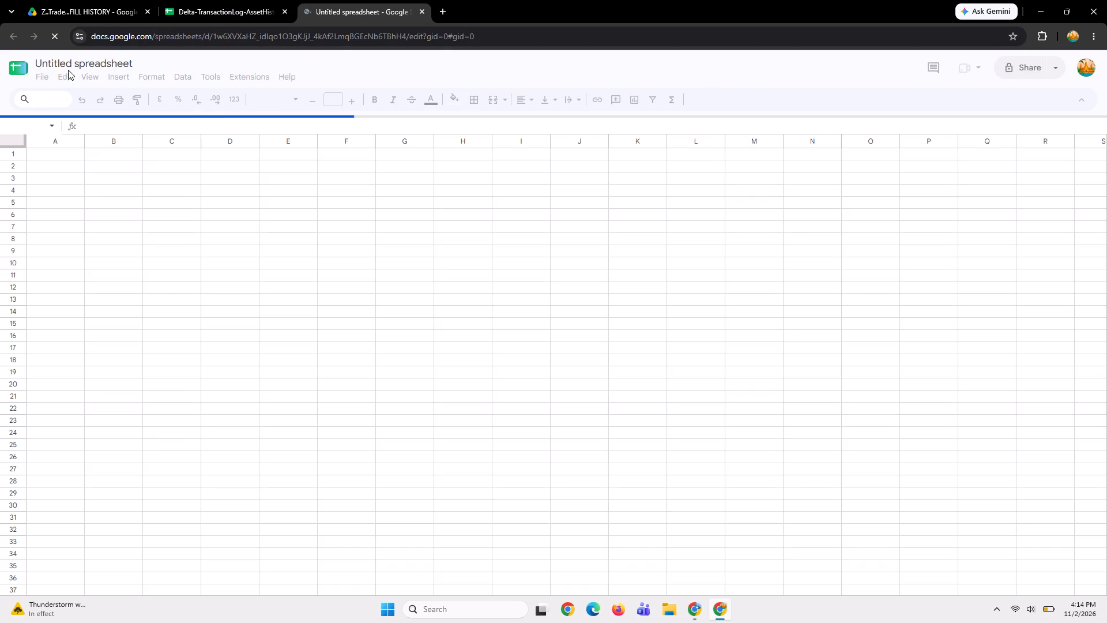
# Rename the untitled spreadsheet as P_trades.
pyautogui.click(43, 72)
pyautogui.click(76, 86)
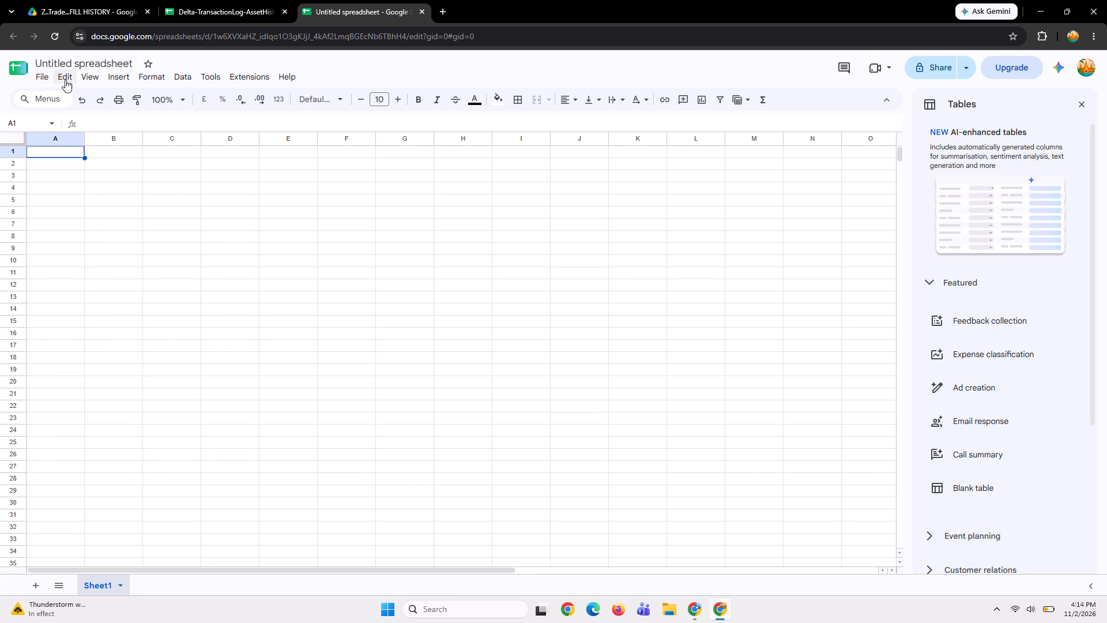
pyautogui.click(102, 63)
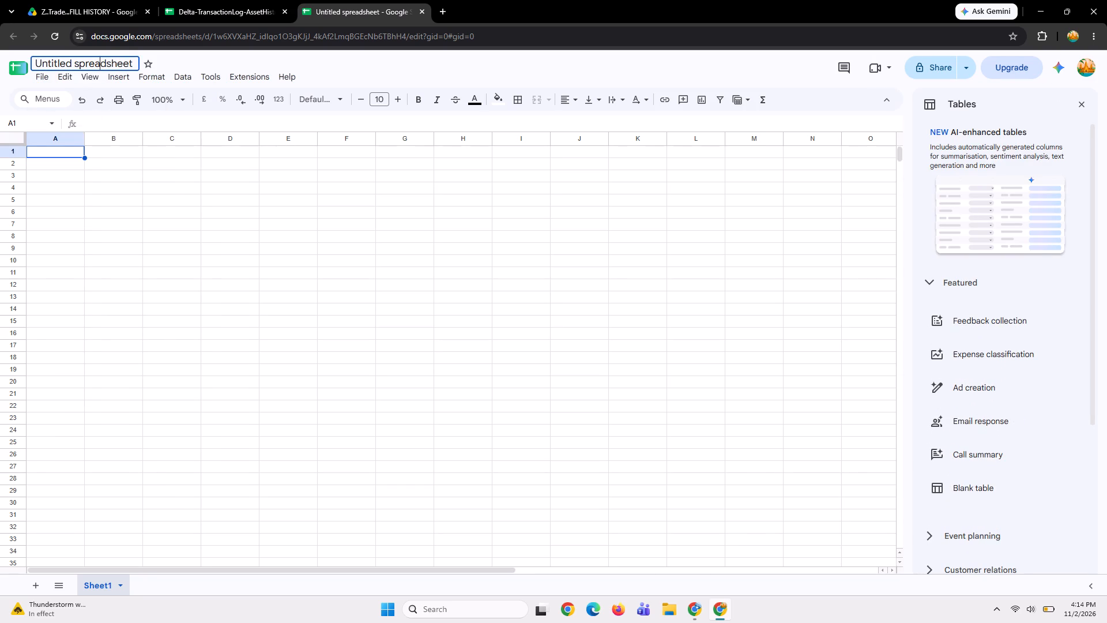
pyautogui.moveTo(134, 63); pyautogui.dragTo(23, 62)
pyautogui.write('P_')
pyautogui.write('trades')
pyautogui.press('Return')
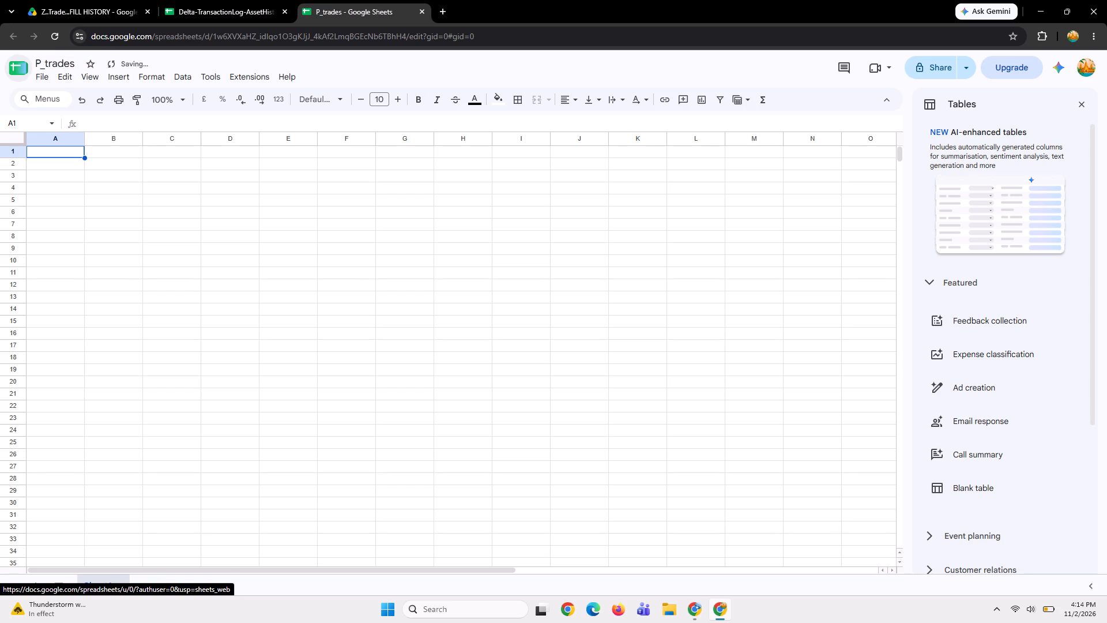
pyautogui.click(114, 257)
# Copy range A1:L21 of the asset history sheet into P_trades starting at cell B2, and reject the convert-to-table suggestion.
pyautogui.click(222, 1)
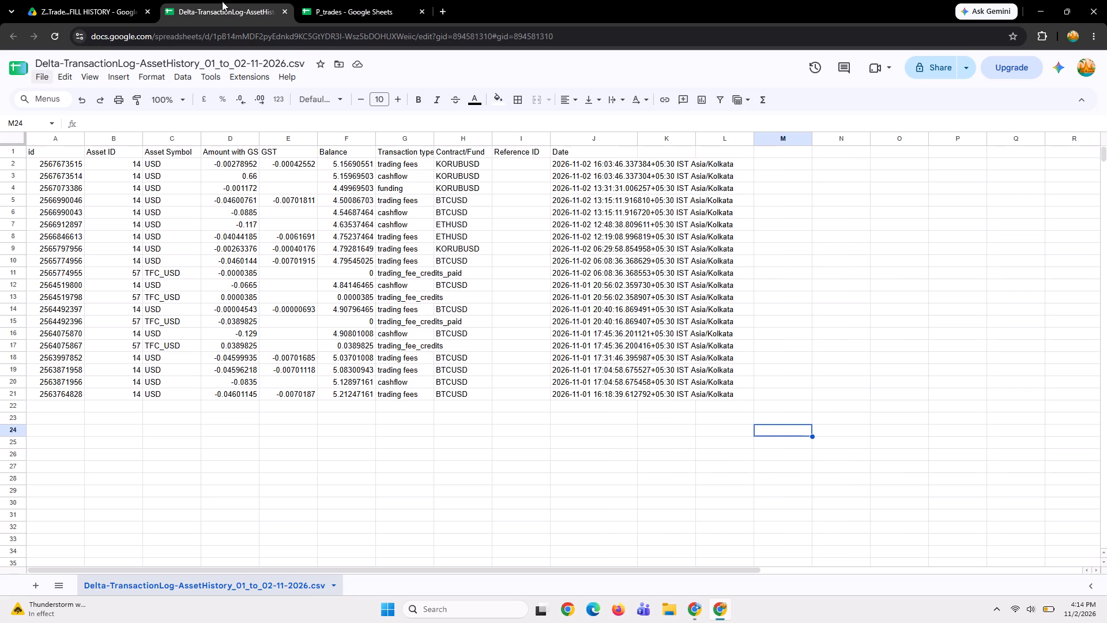
pyautogui.moveTo(54, 152); pyautogui.dragTo(712, 392)
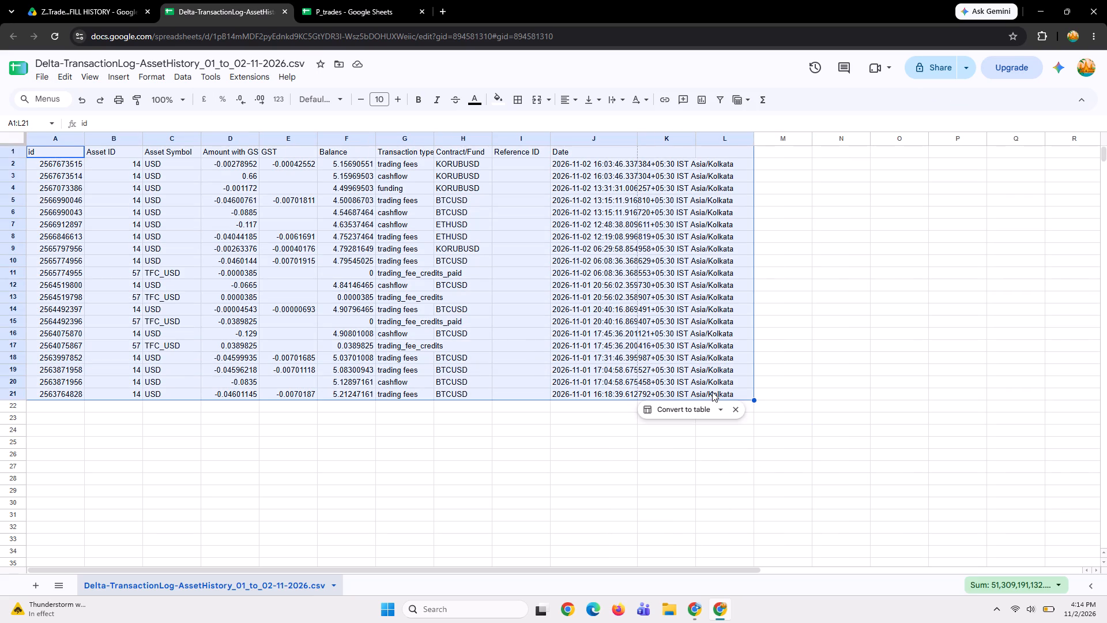
pyautogui.hotkey('ctrl', 'c')
pyautogui.click(340, 0)
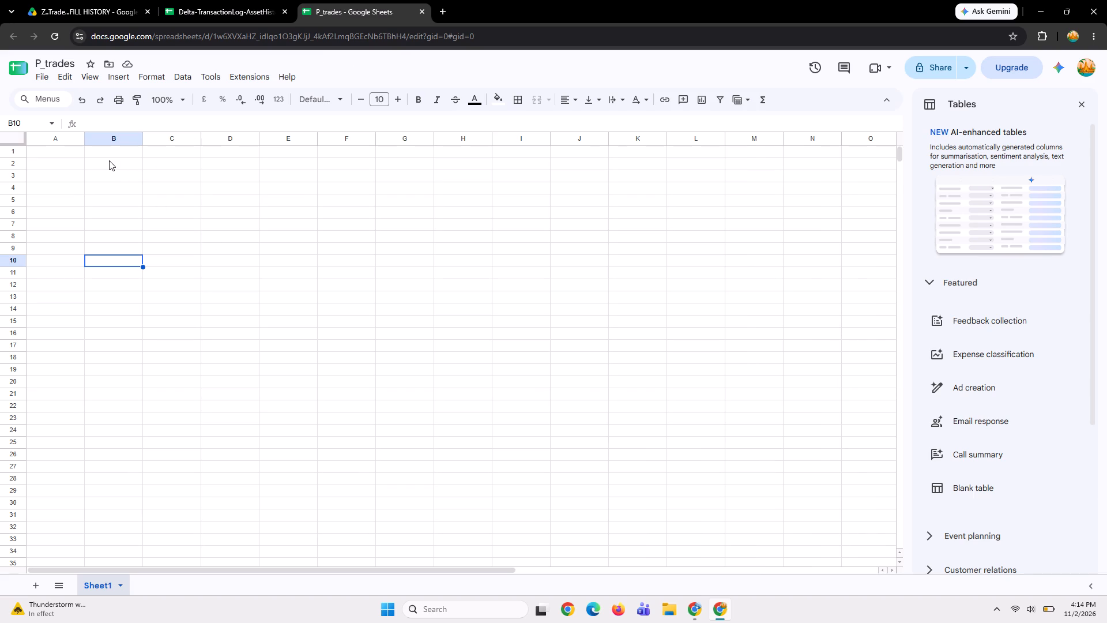
pyautogui.click(109, 160)
pyautogui.hotkey('ctrl', 'v')
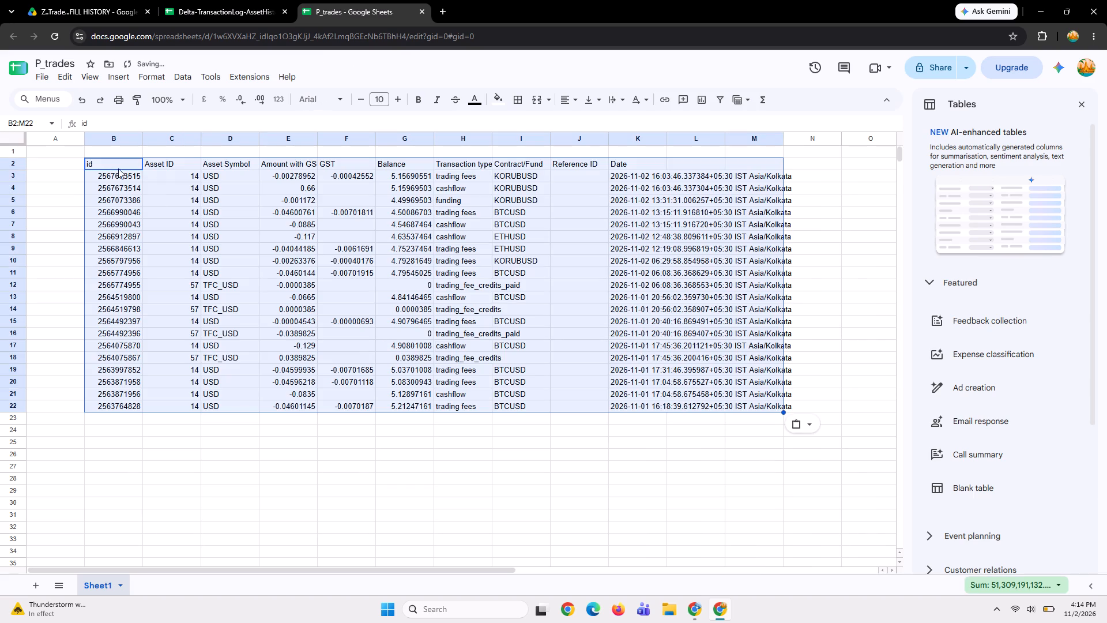
pyautogui.click(182, 228)
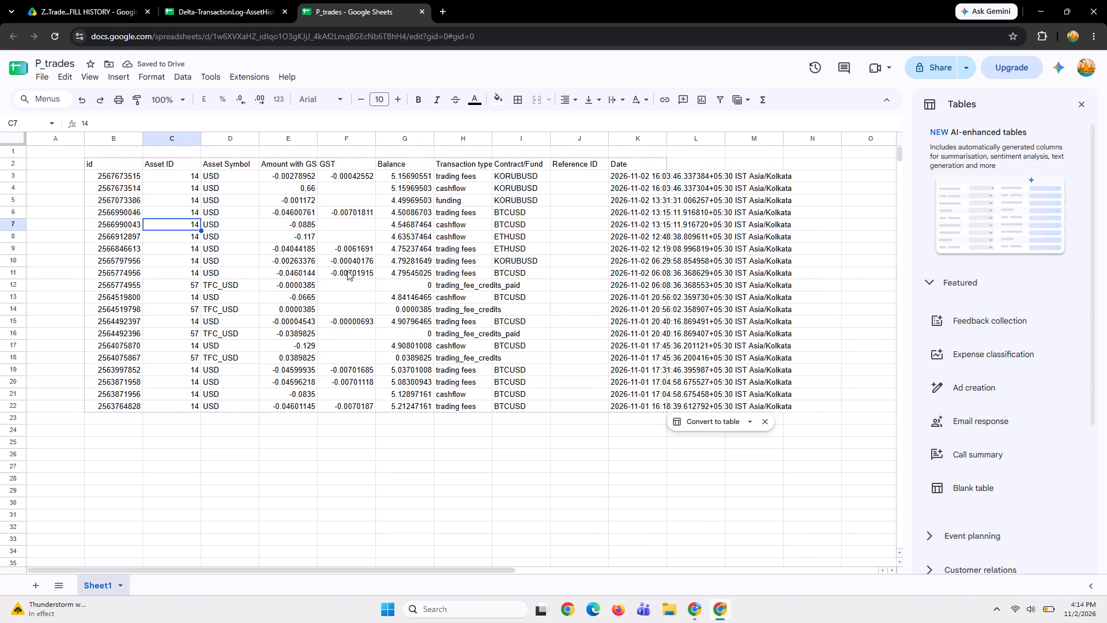
pyautogui.click(767, 418)
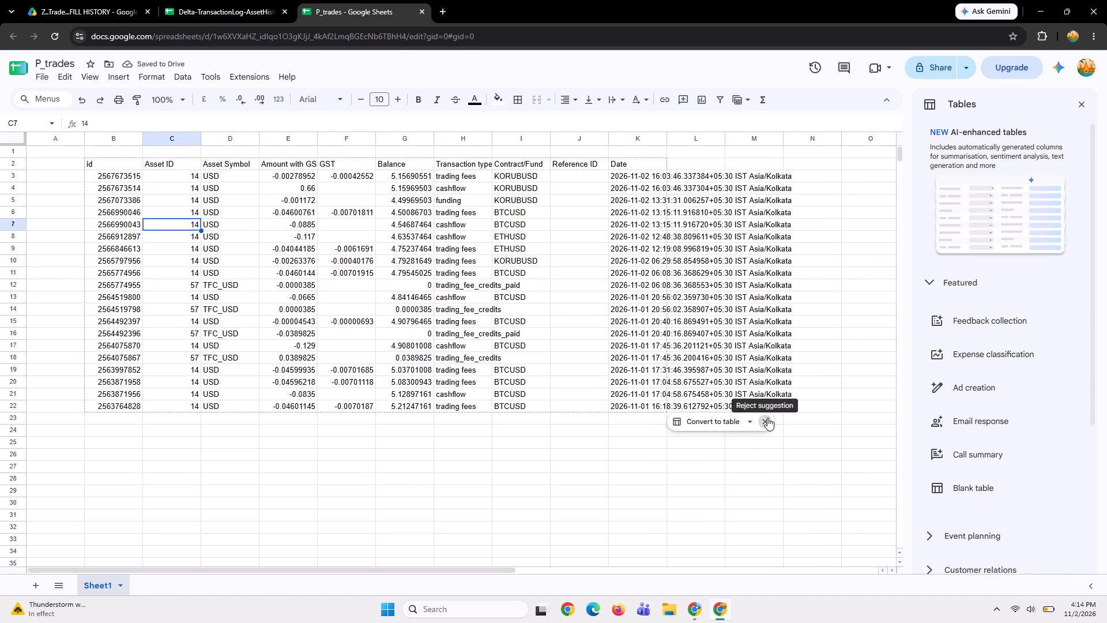
# Fit the width of the Date column K in P_trades to its contents and dismiss the Tables suggestions.
pyautogui.click(825, 164)
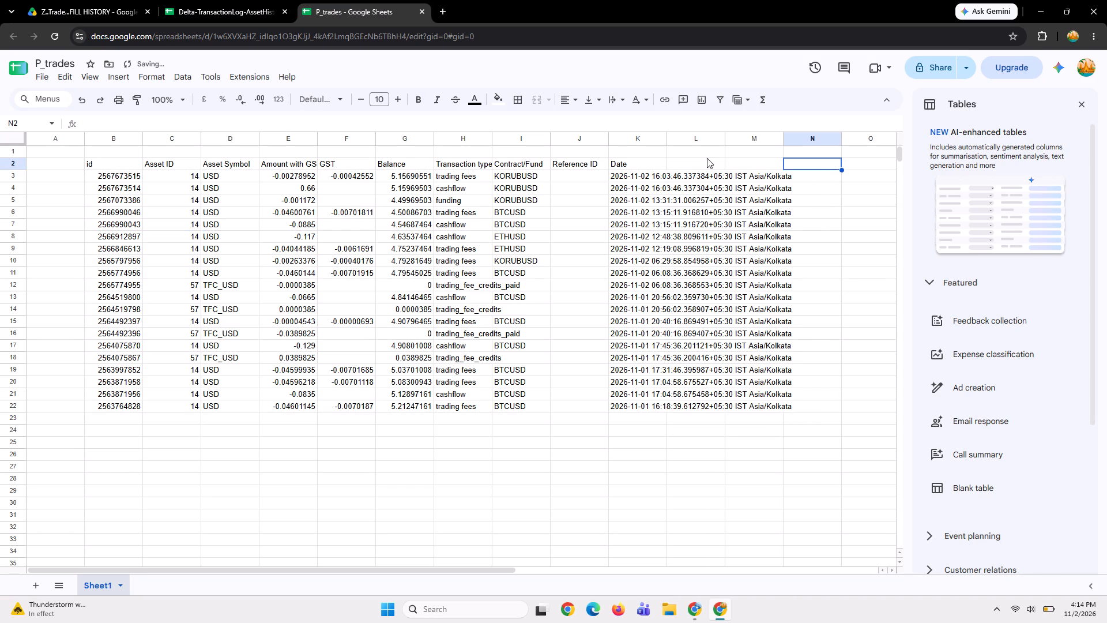
pyautogui.click(694, 158)
pyautogui.click(690, 171)
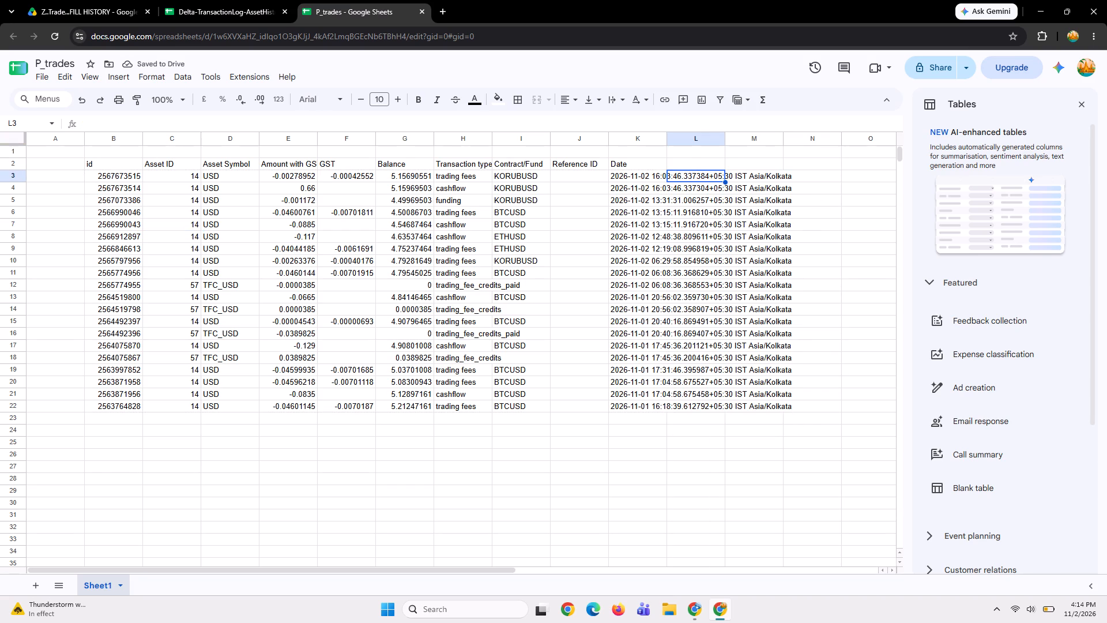
pyautogui.click(688, 160)
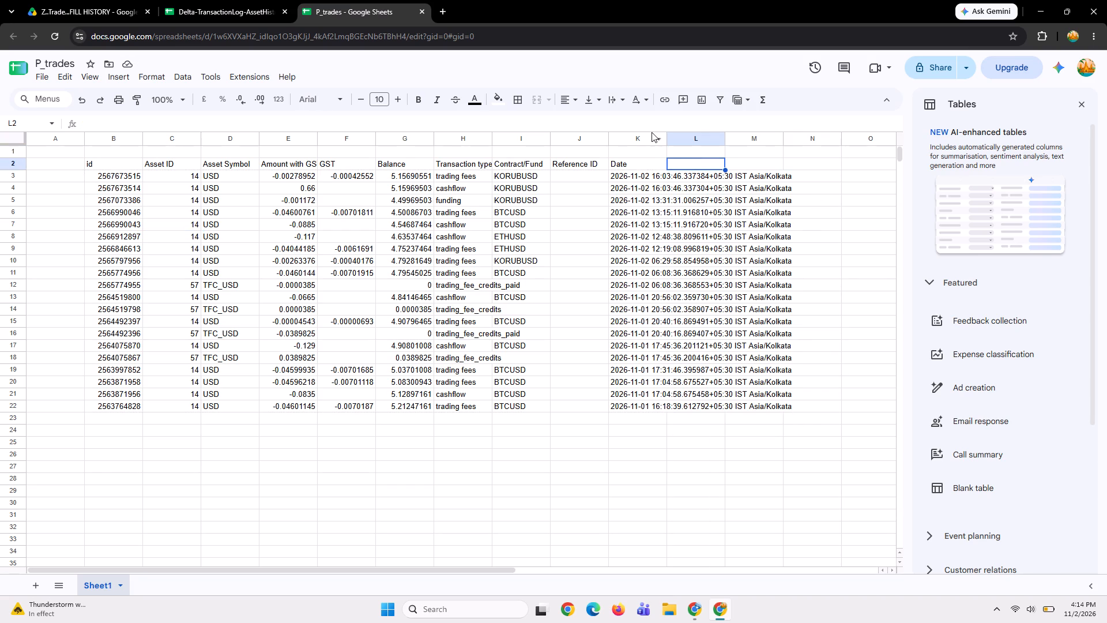
pyautogui.doubleClick(651, 137)
pyautogui.doubleClick(651, 141)
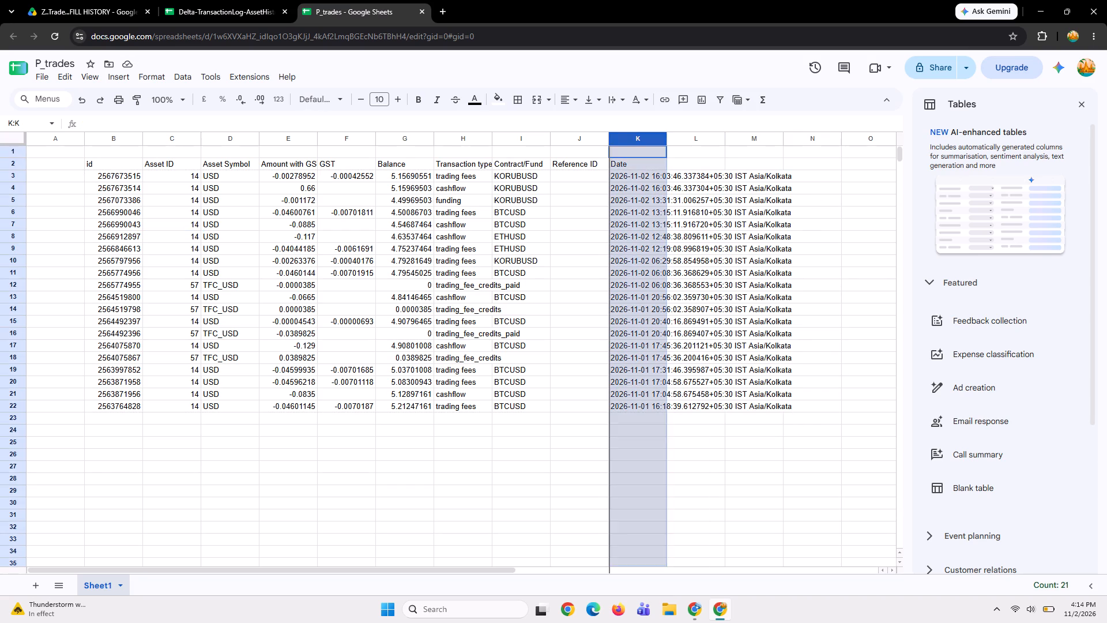
pyautogui.doubleClick(665, 140)
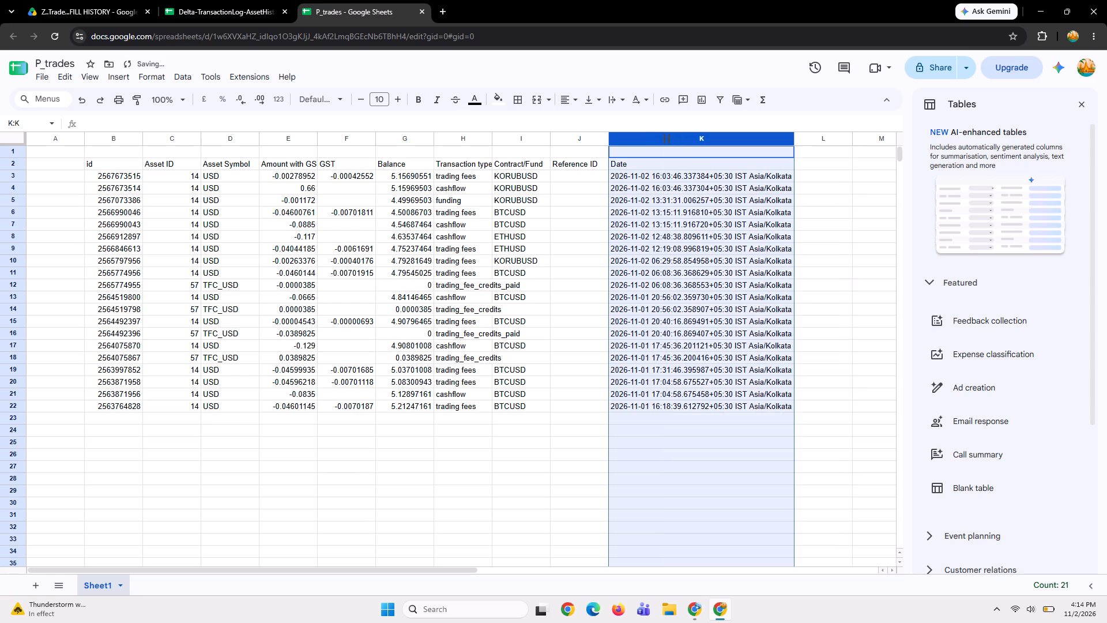
pyautogui.click(1089, 100)
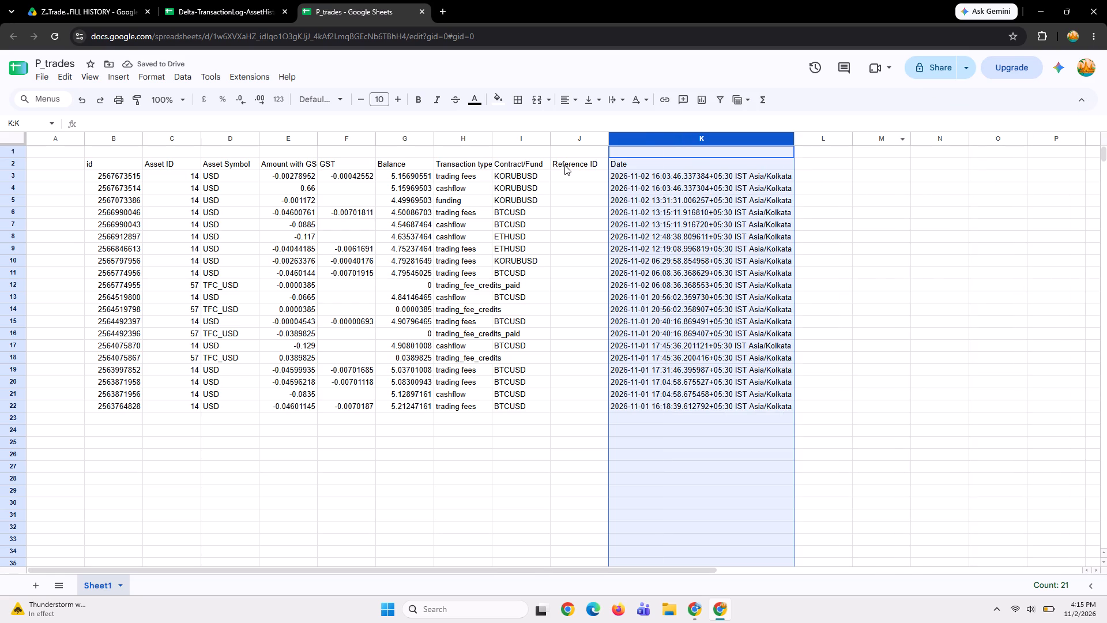
# Replace the Reference ID header in cell J2 with "Win loss".
pyautogui.click(564, 165)
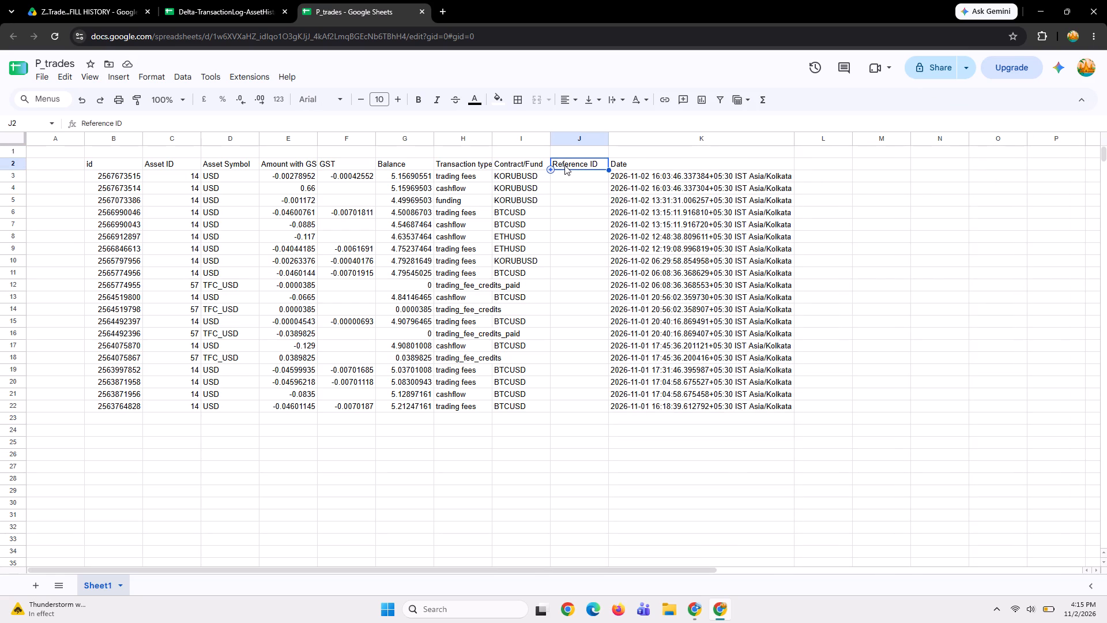
pyautogui.write('WIn')
pyautogui.press('BackSpace')
pyautogui.press('BackSpace')
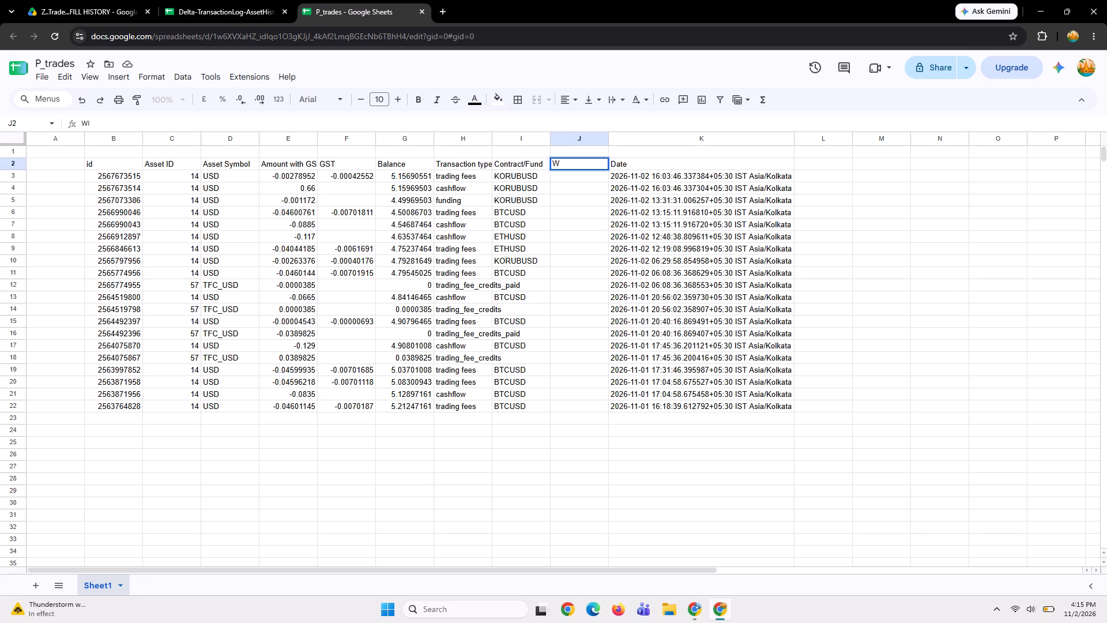
pyautogui.write('in')
pyautogui.press('space')
pyautogui.write('loss')
pyautogui.press('Return')
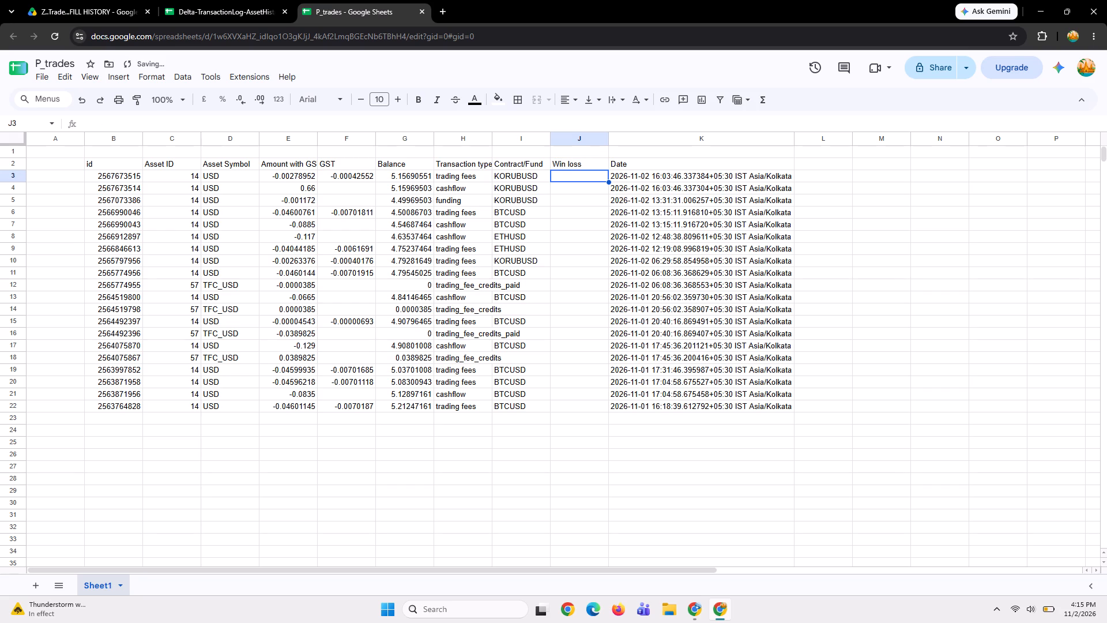
# Fit the Win loss column J to its contents, and widen it until it is slightly wider than the neighbouring Contract/Fund column.
pyautogui.click(921, 423)
pyautogui.doubleClick(608, 138)
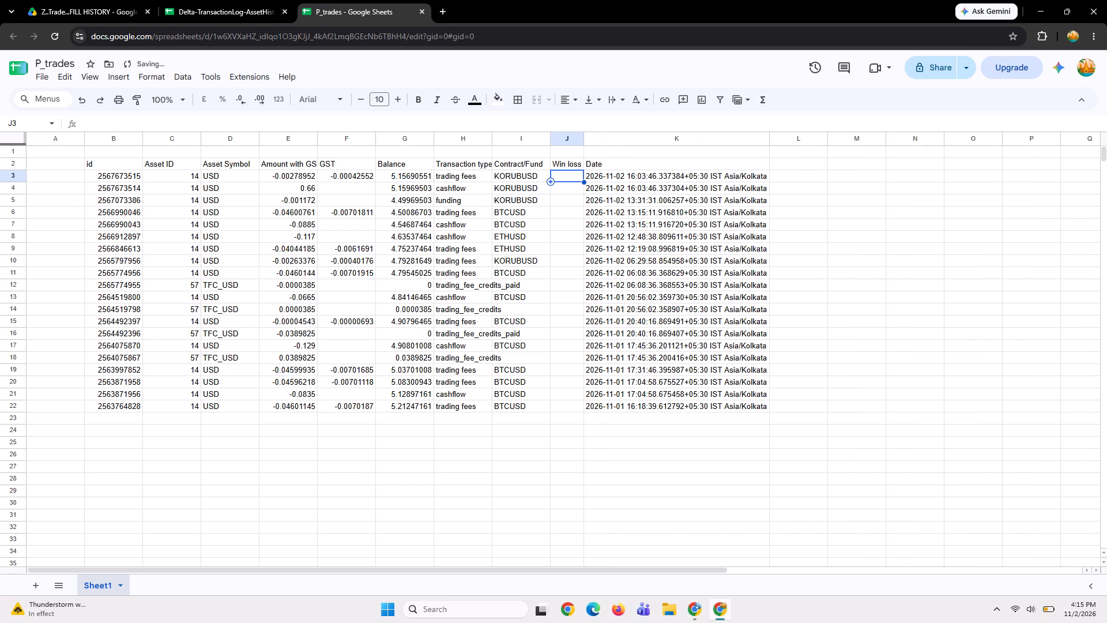
pyautogui.doubleClick(585, 137)
pyautogui.moveTo(585, 137); pyautogui.dragTo(623, 137)
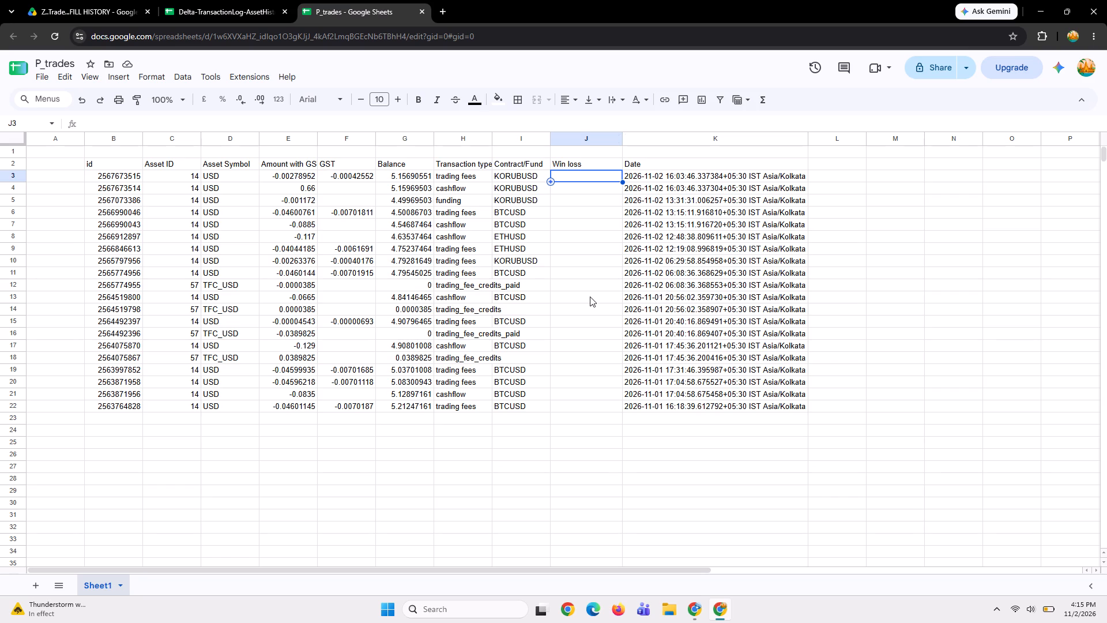
# Insert one blank row above row 13 to separate the 2026-11-02 transactions from the 2026-11-01 ones.
pyautogui.click(122, 294)
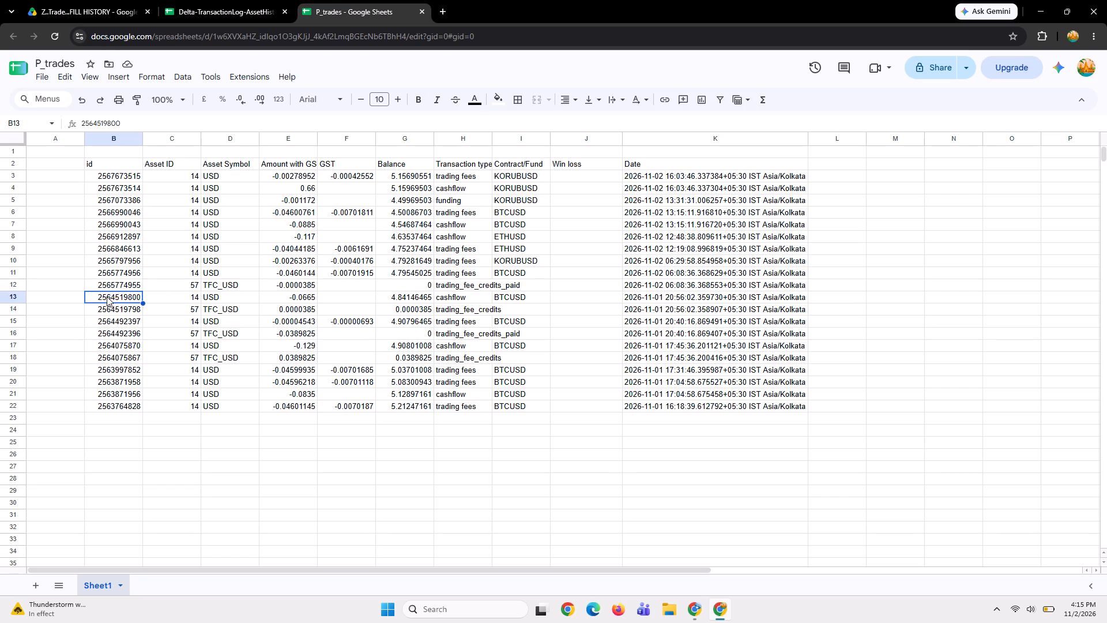
pyautogui.click(68, 297)
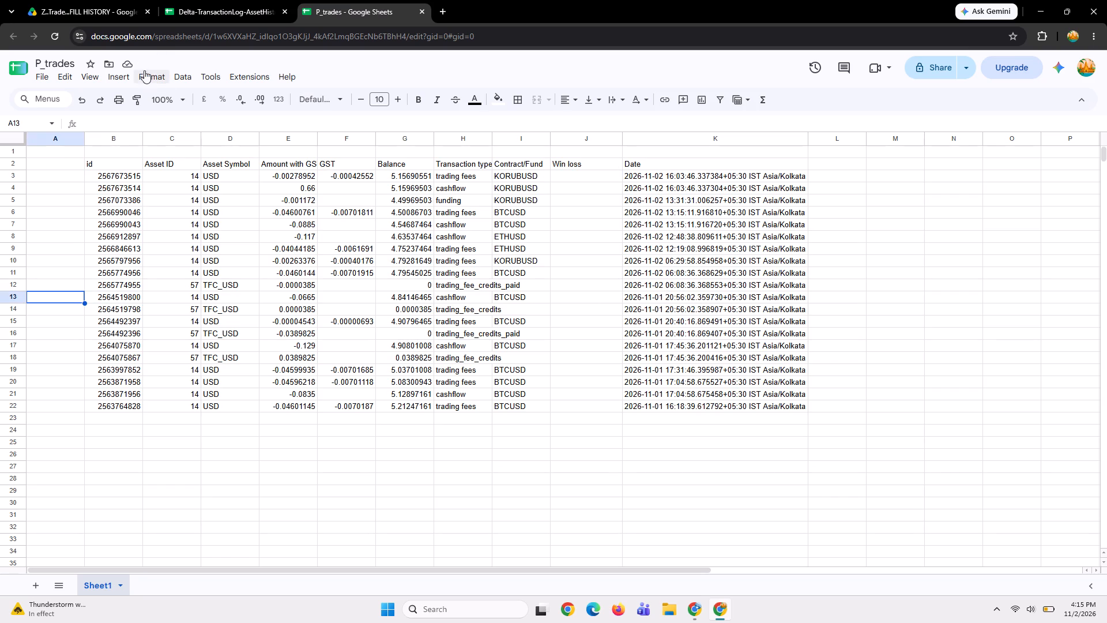
pyautogui.click(123, 76)
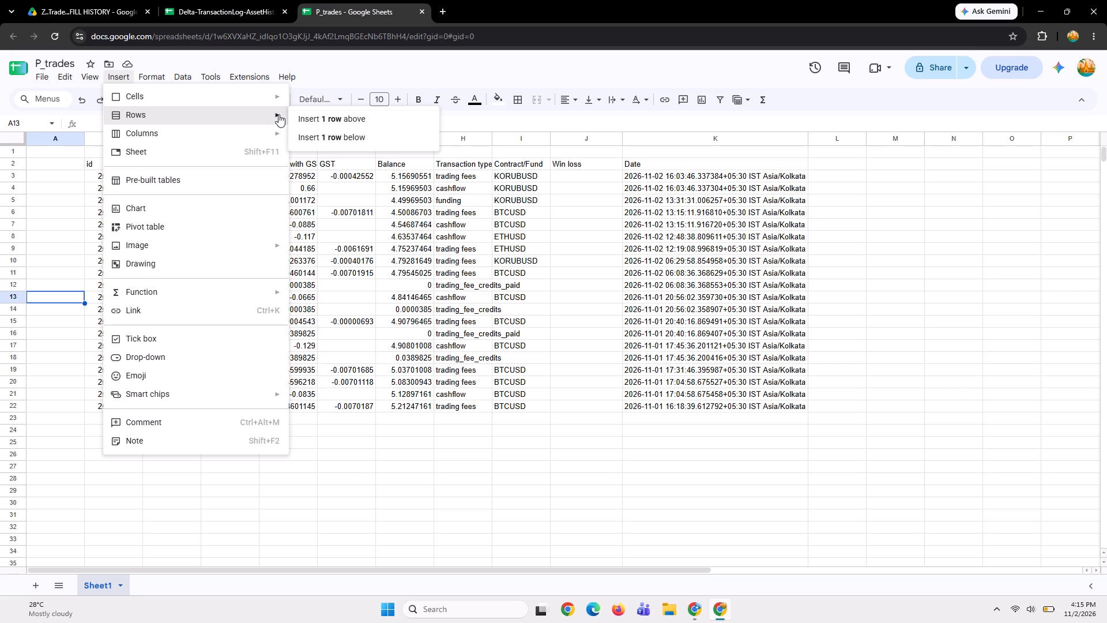
pyautogui.click(326, 117)
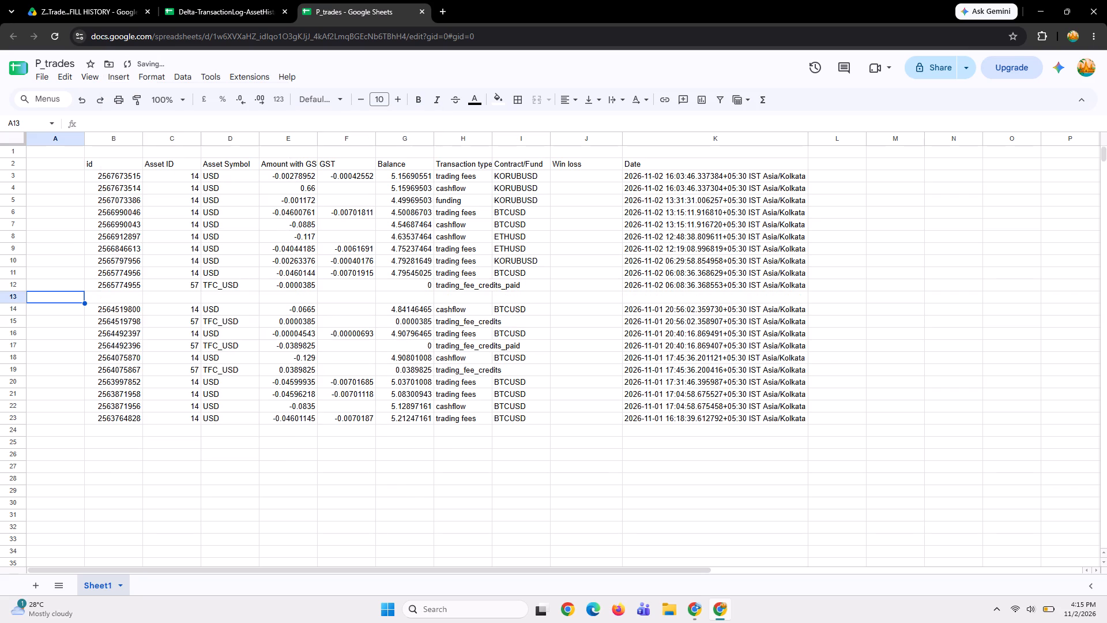
pyautogui.click(121, 300)
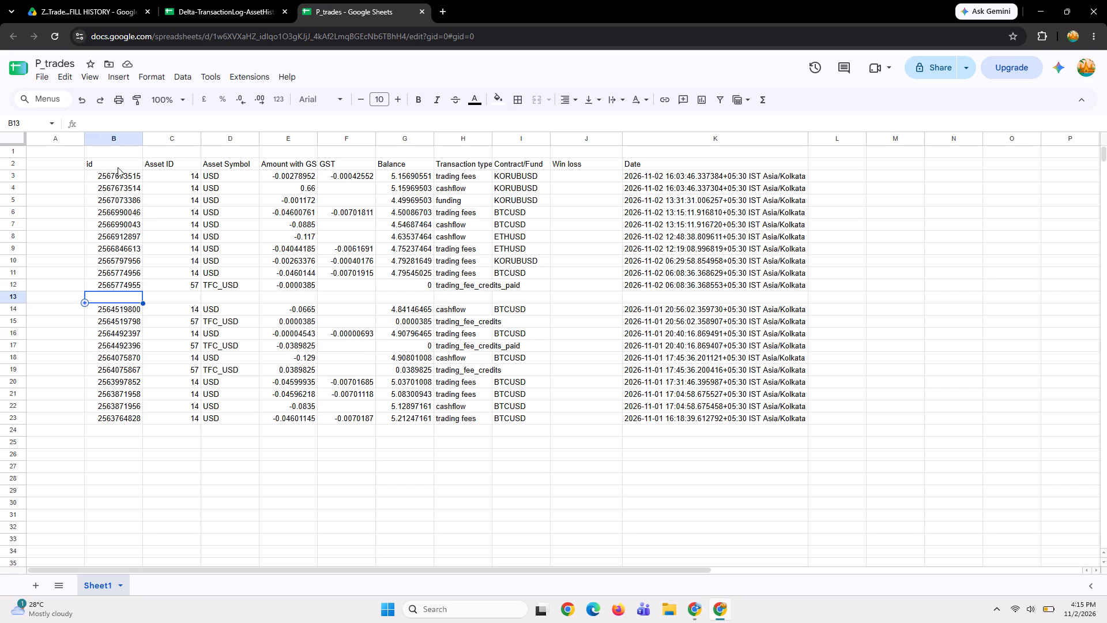
# Move the whole data range B2:K23 so that it starts at cell E2, freeing columns B to D.
pyautogui.moveTo(113, 159); pyautogui.dragTo(691, 395)
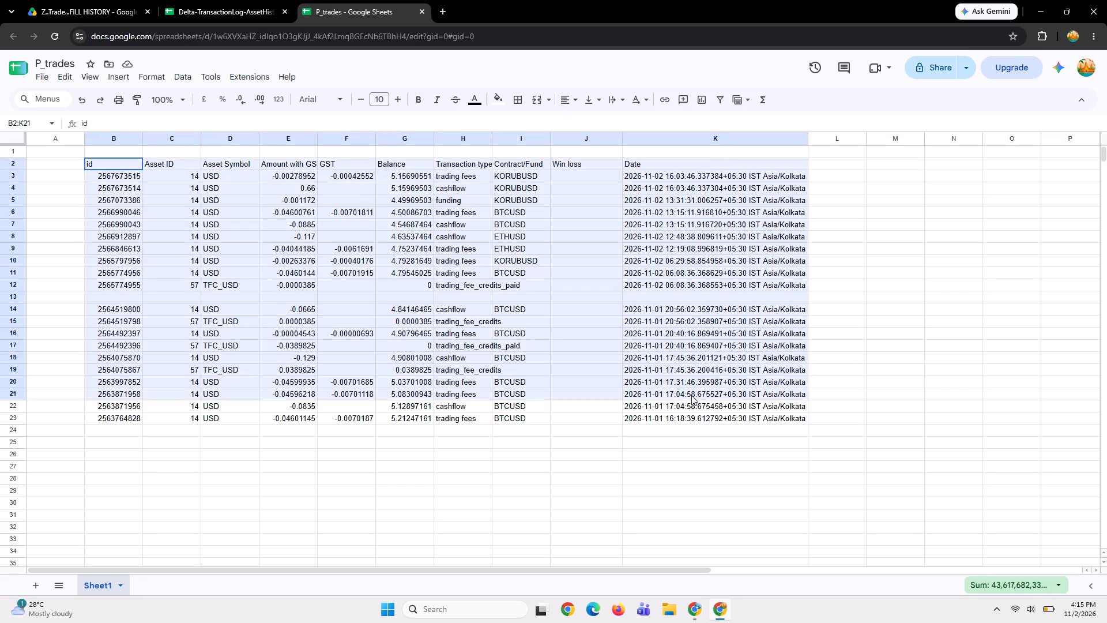
pyautogui.moveTo(691, 395); pyautogui.dragTo(680, 417)
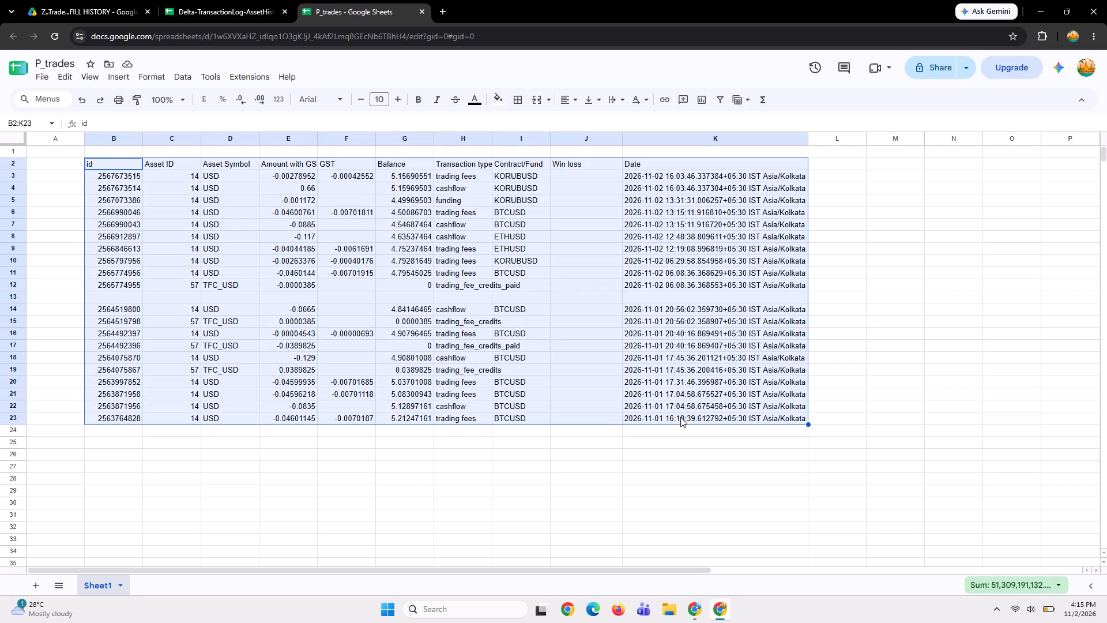
pyautogui.hotkey('ctrl', 'x')
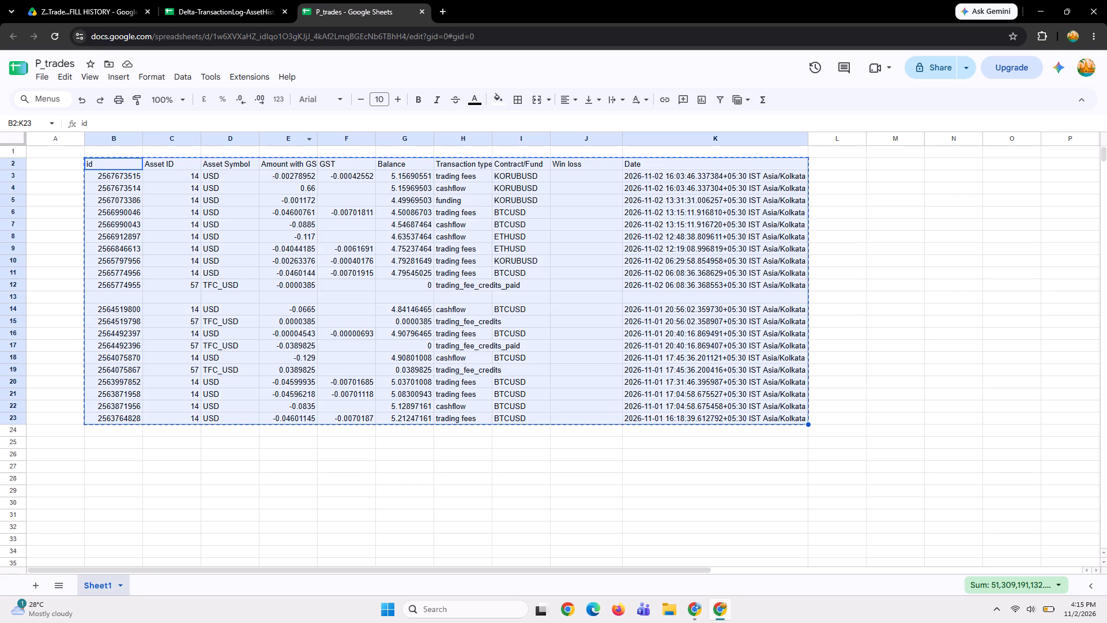
pyautogui.click(300, 163)
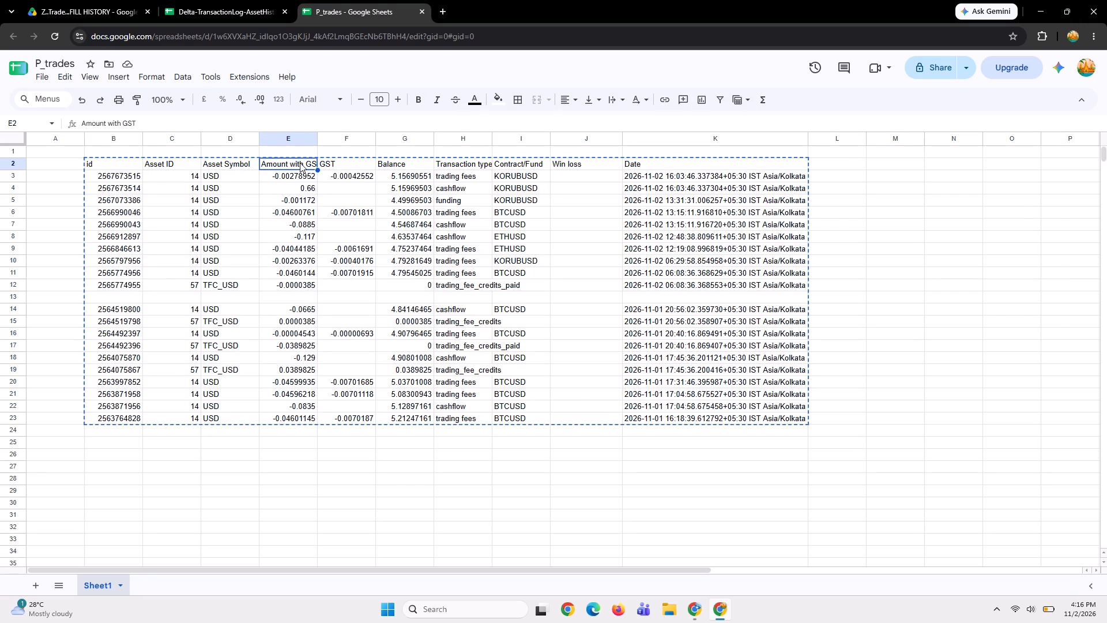
pyautogui.hotkey('ctrl', 'v')
# Enter the headers "week", "day" and "date" in cells B2, C2 and D2.
pyautogui.click(99, 164)
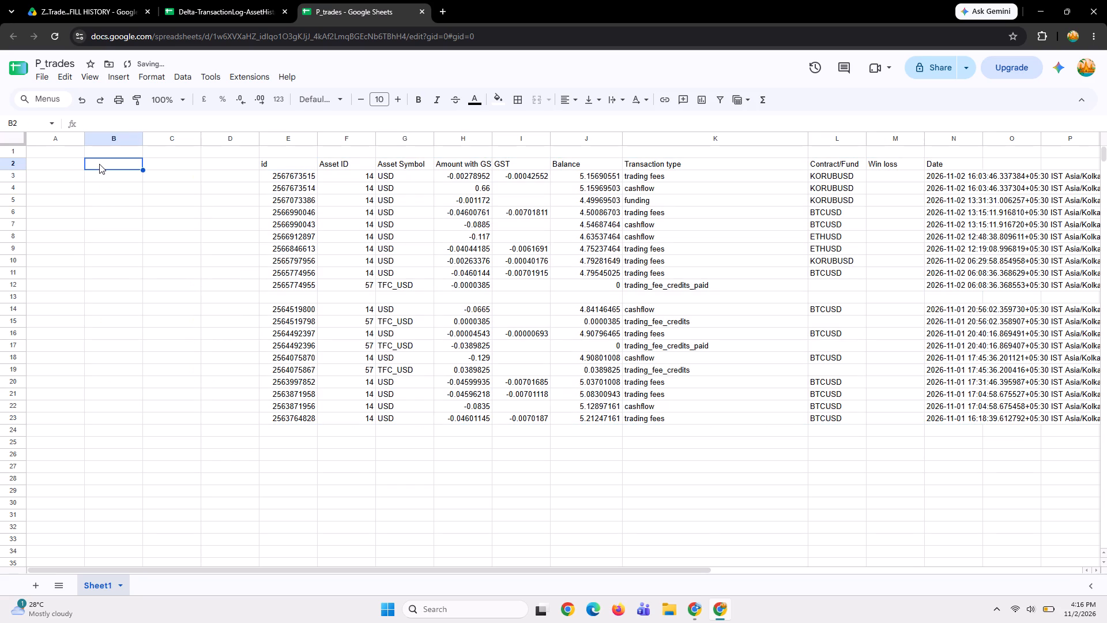
pyautogui.write('week')
pyautogui.press('space')
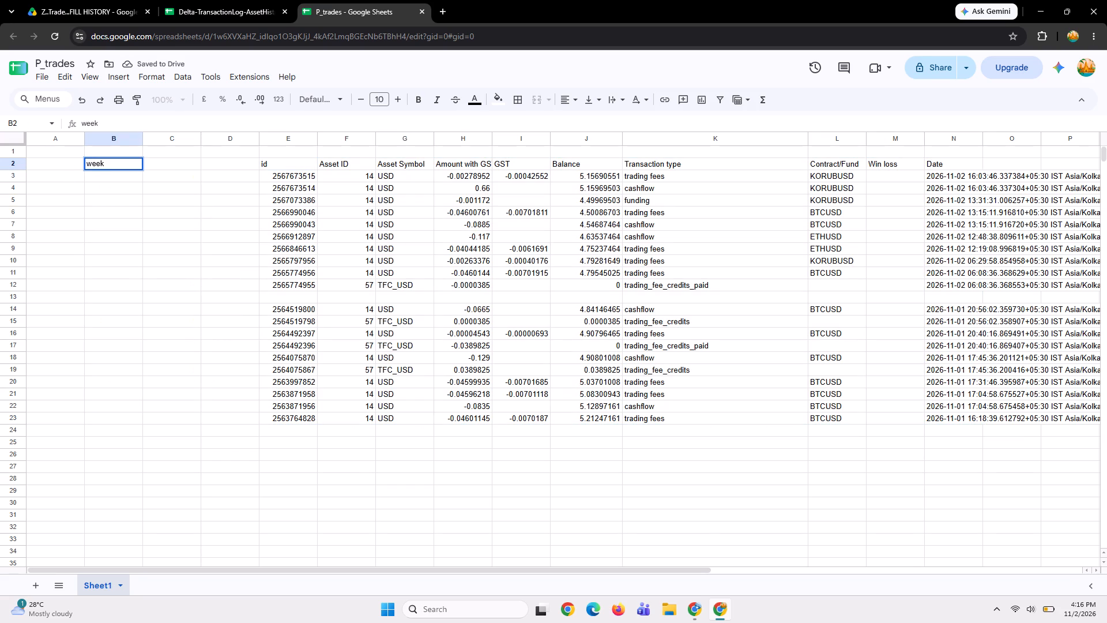
pyautogui.press('Tab')
pyautogui.write('day')
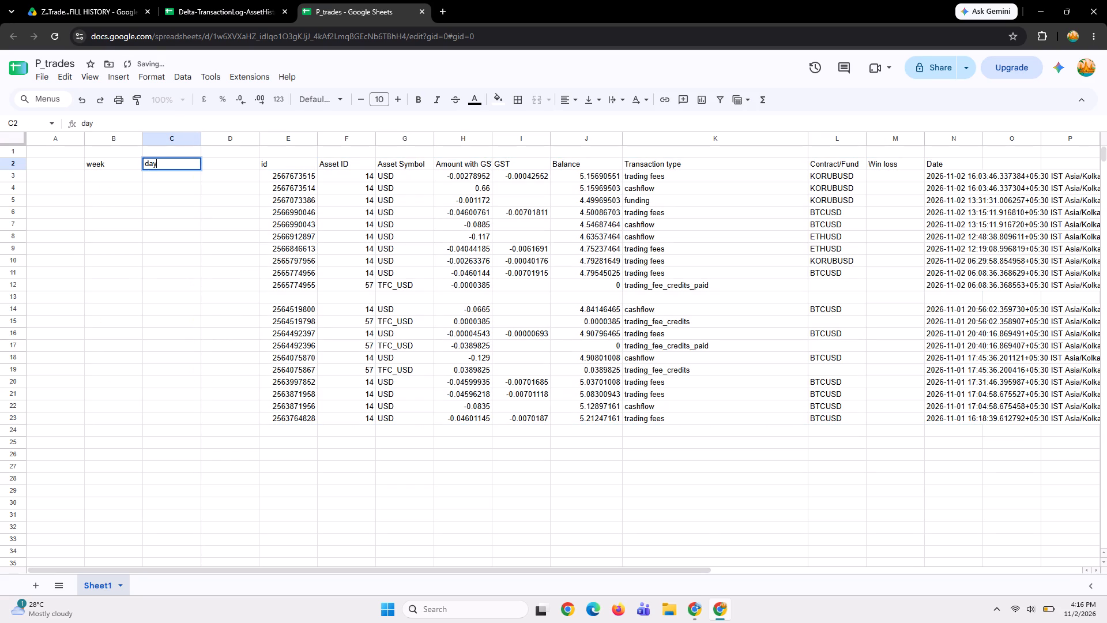
pyautogui.press('space')
pyautogui.press('Tab')
pyautogui.write('date')
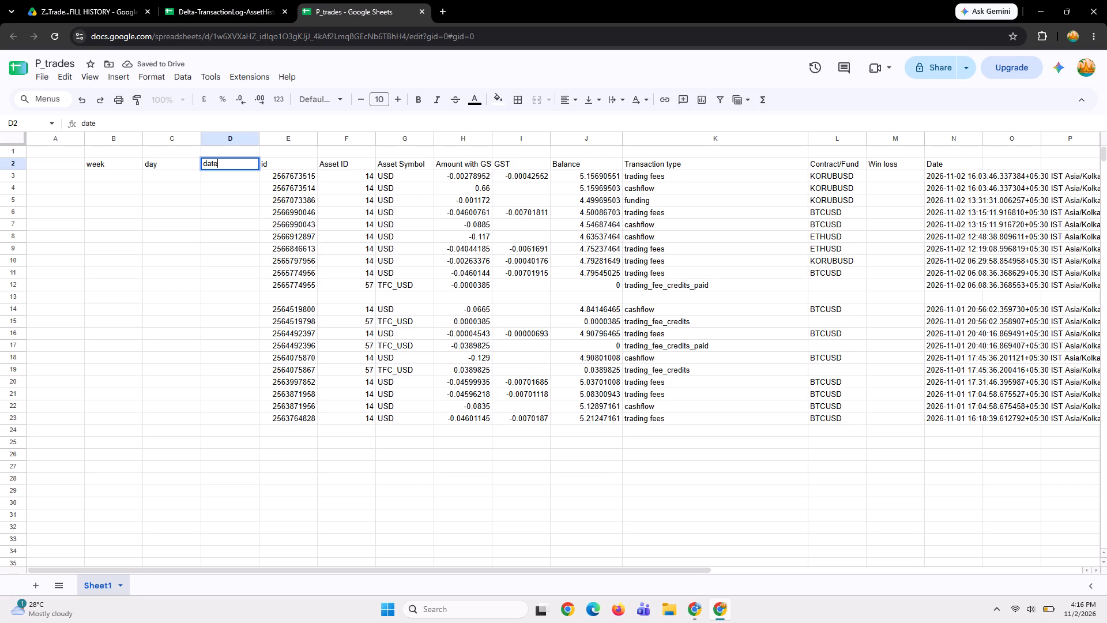
pyautogui.press('space')
pyautogui.click(228, 177)
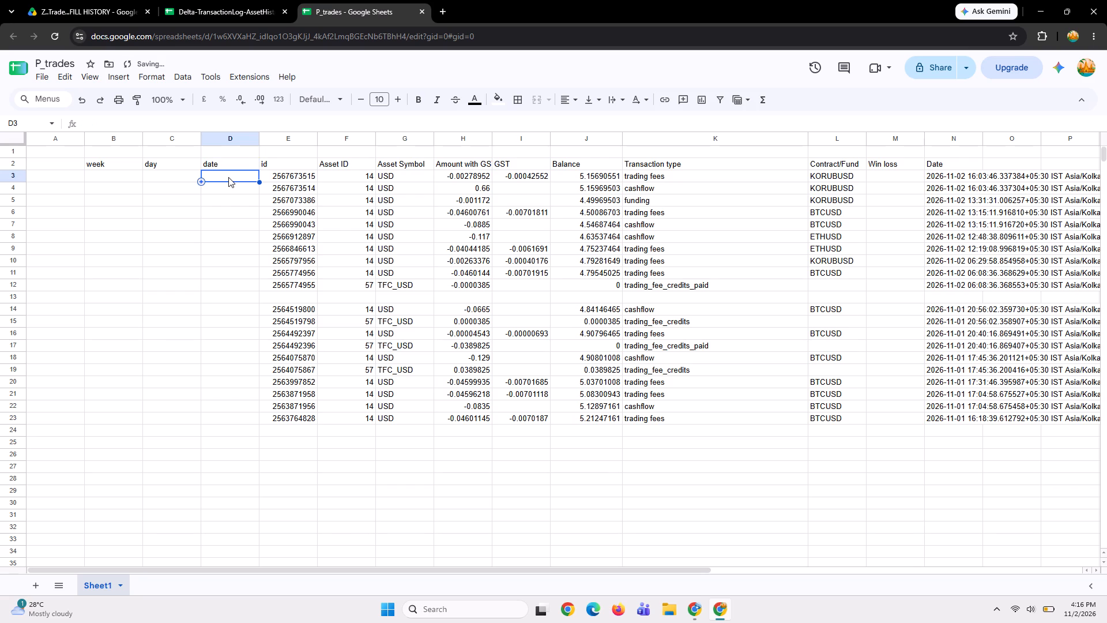
# Move the 2026-11-02 transactions in E3:P12 below the 2026-11-01 block, starting at cell E25.
pyautogui.hscroll(-3, 454, 222)
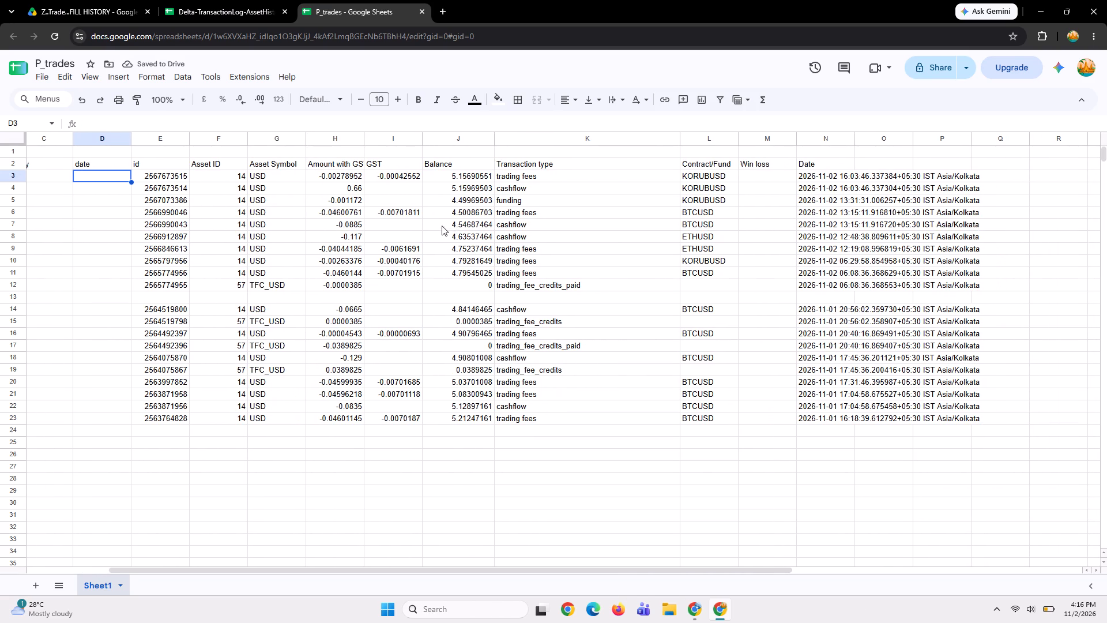
pyautogui.moveTo(153, 176); pyautogui.dragTo(626, 238)
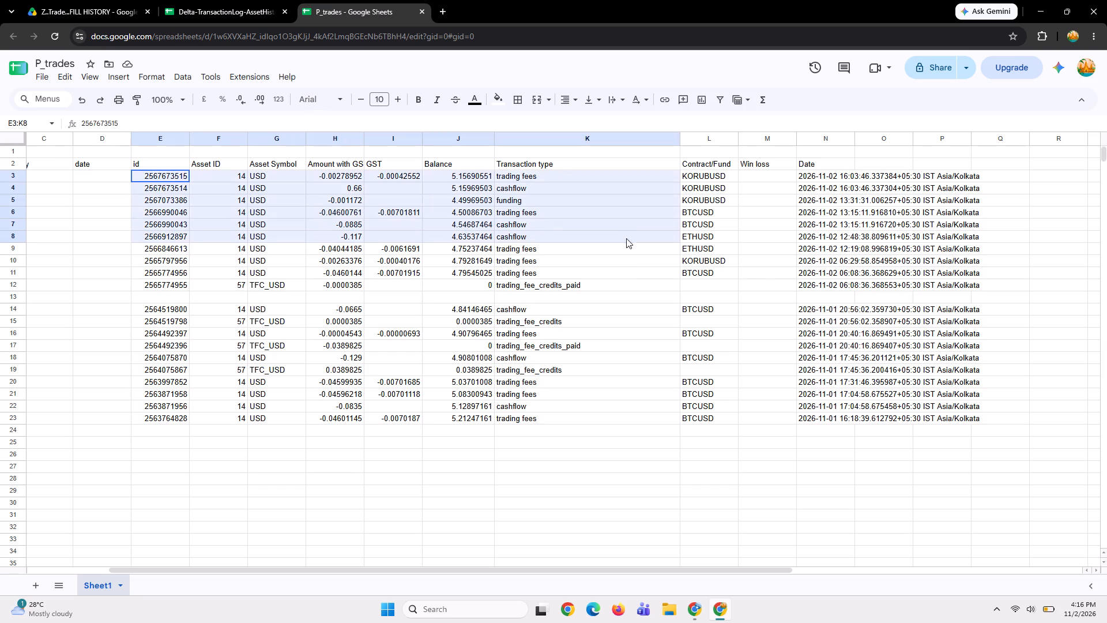
pyautogui.moveTo(626, 238); pyautogui.dragTo(905, 277)
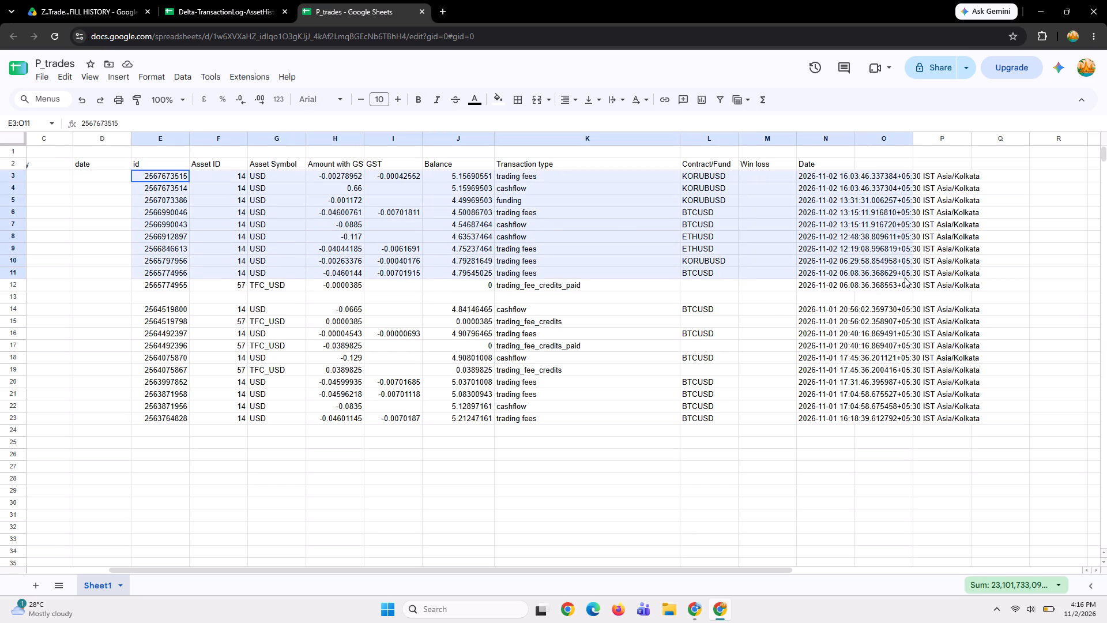
pyautogui.moveTo(905, 277); pyautogui.dragTo(917, 284)
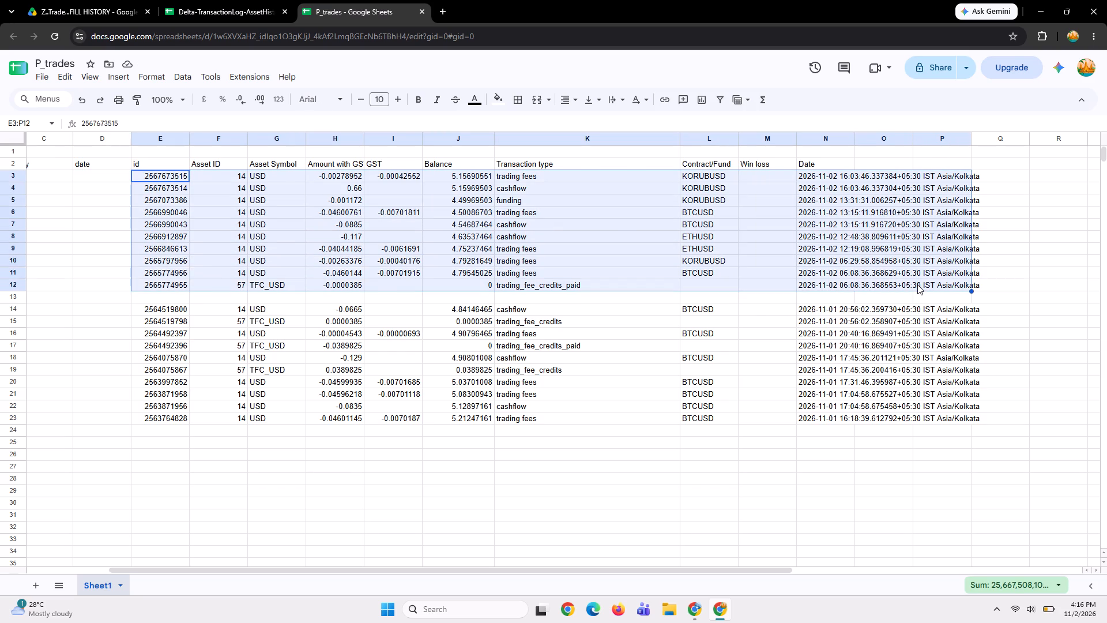
pyautogui.hotkey('ctrl', 'x')
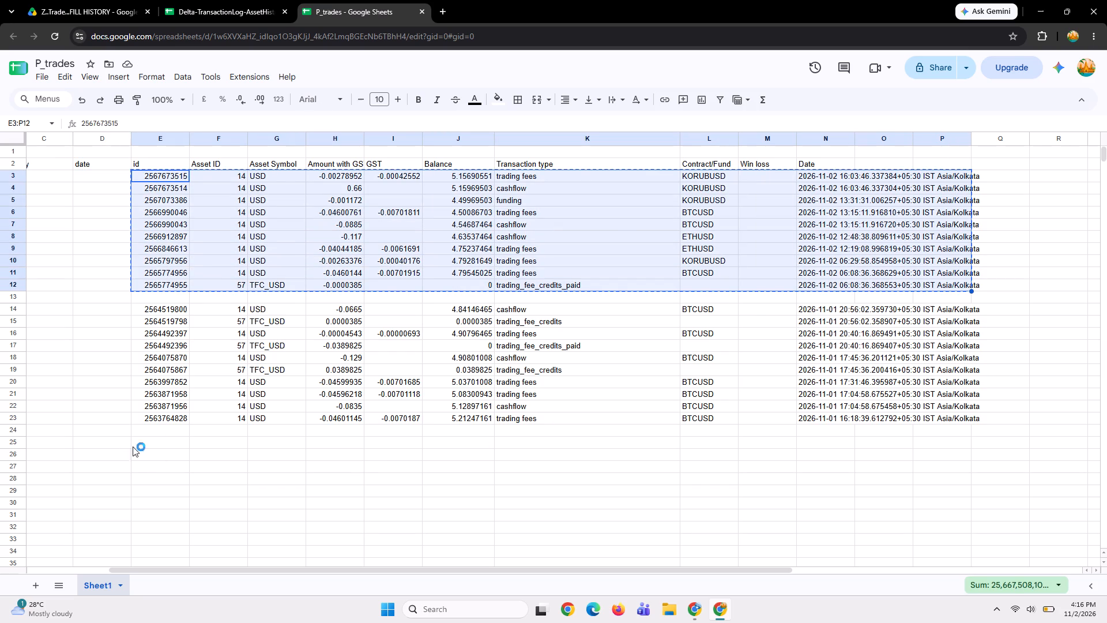
pyautogui.click(154, 441)
pyautogui.hotkey('ctrl', 'v')
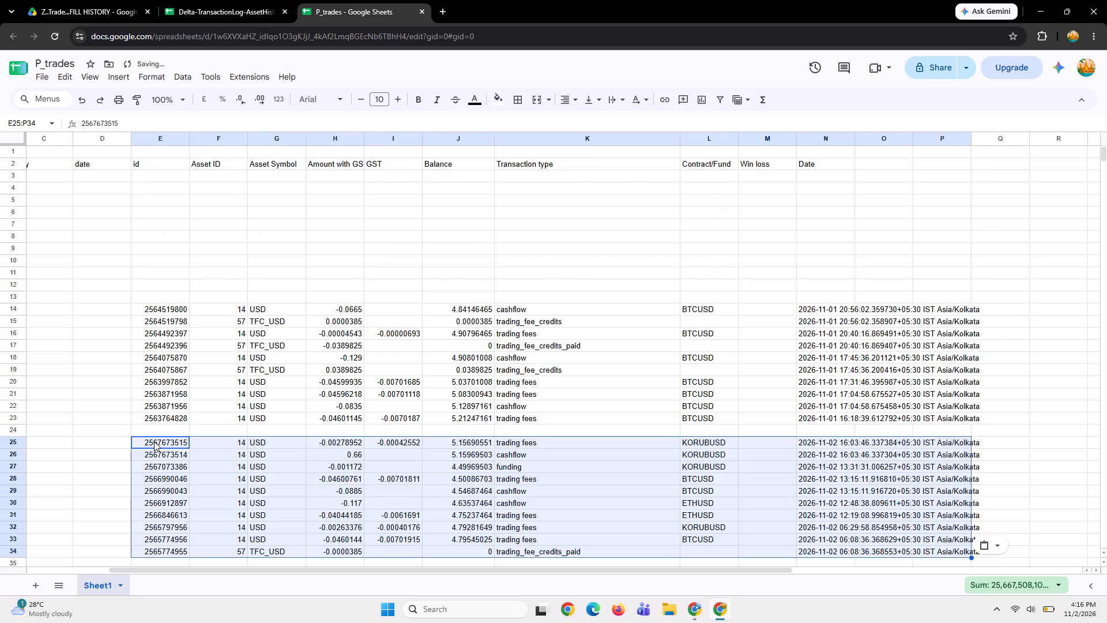
# Move both transaction blocks in E14:N34 up so that they start at cell E3, directly under the headers.
pyautogui.moveTo(140, 309); pyautogui.dragTo(392, 570)
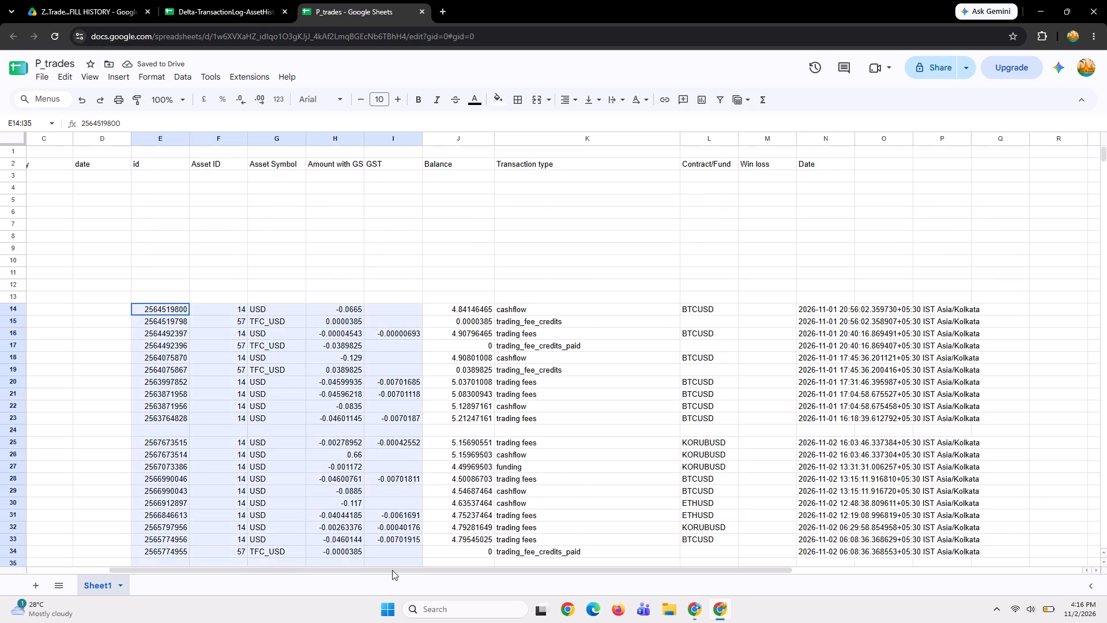
pyautogui.moveTo(392, 570); pyautogui.dragTo(635, 462)
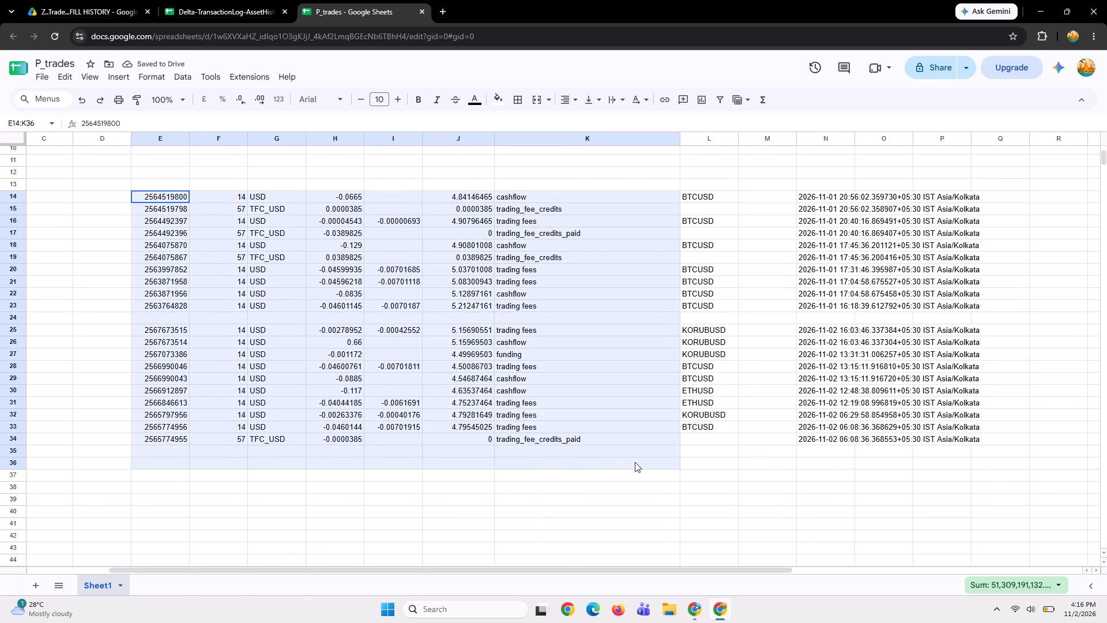
pyautogui.moveTo(635, 462); pyautogui.dragTo(830, 441)
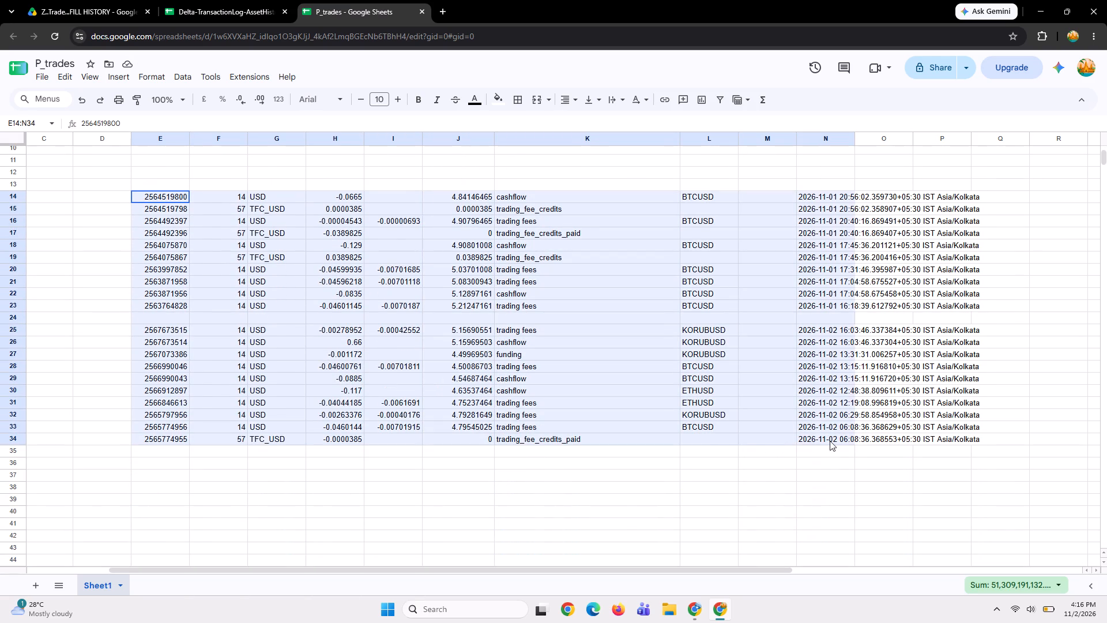
pyautogui.moveTo(830, 441); pyautogui.dragTo(836, 441)
pyautogui.hotkey('ctrl', 'x')
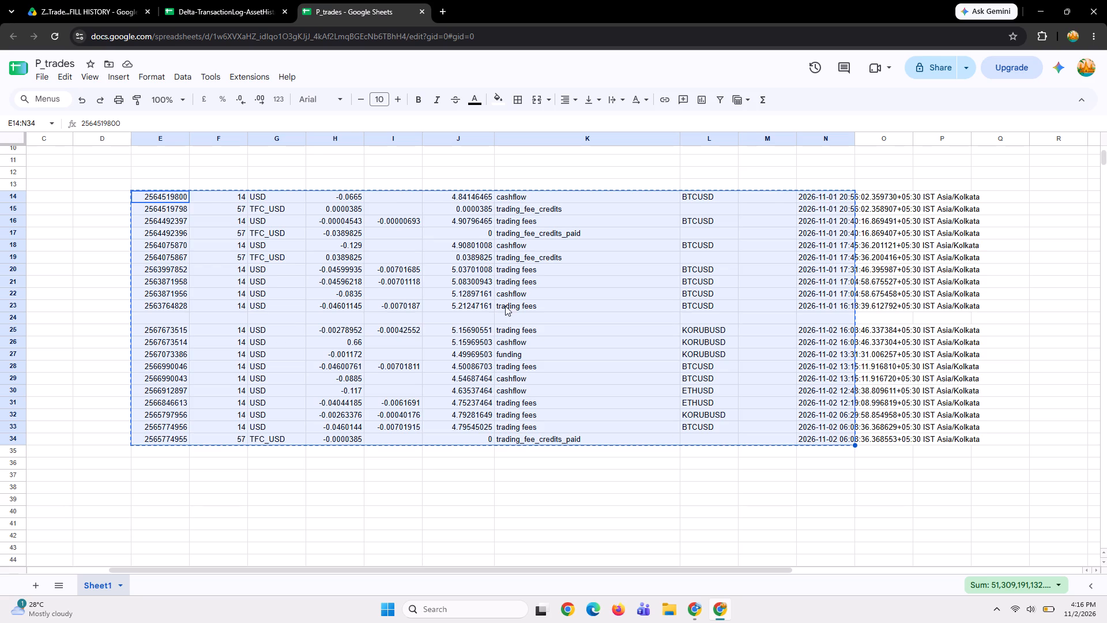
pyautogui.scroll(5, 505, 306)
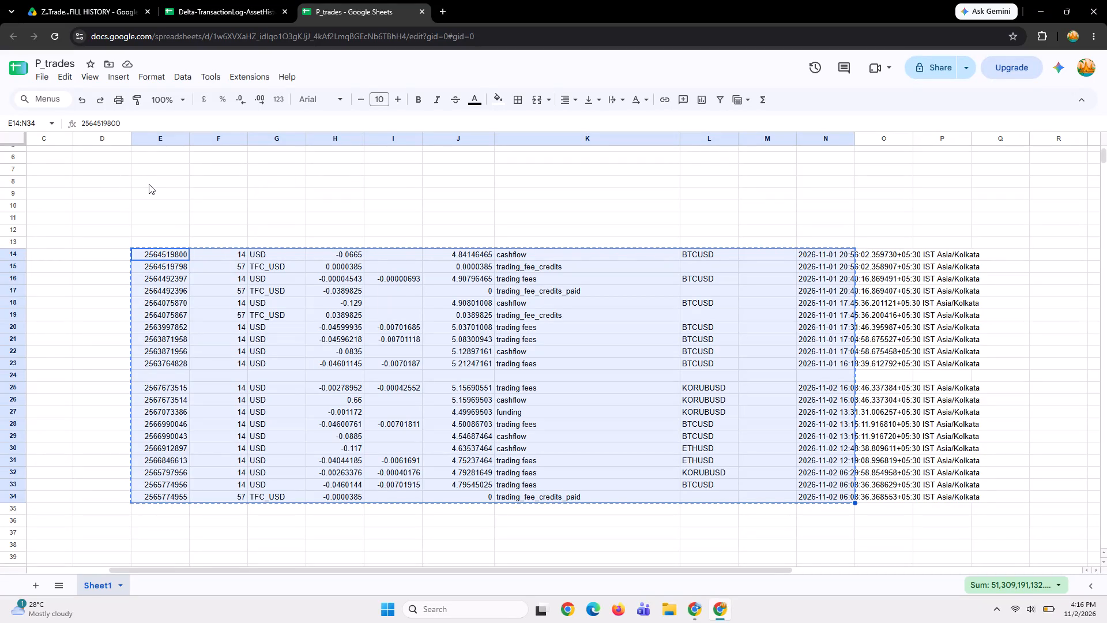
pyautogui.click(149, 179)
pyautogui.hotkey('ctrl', 'v')
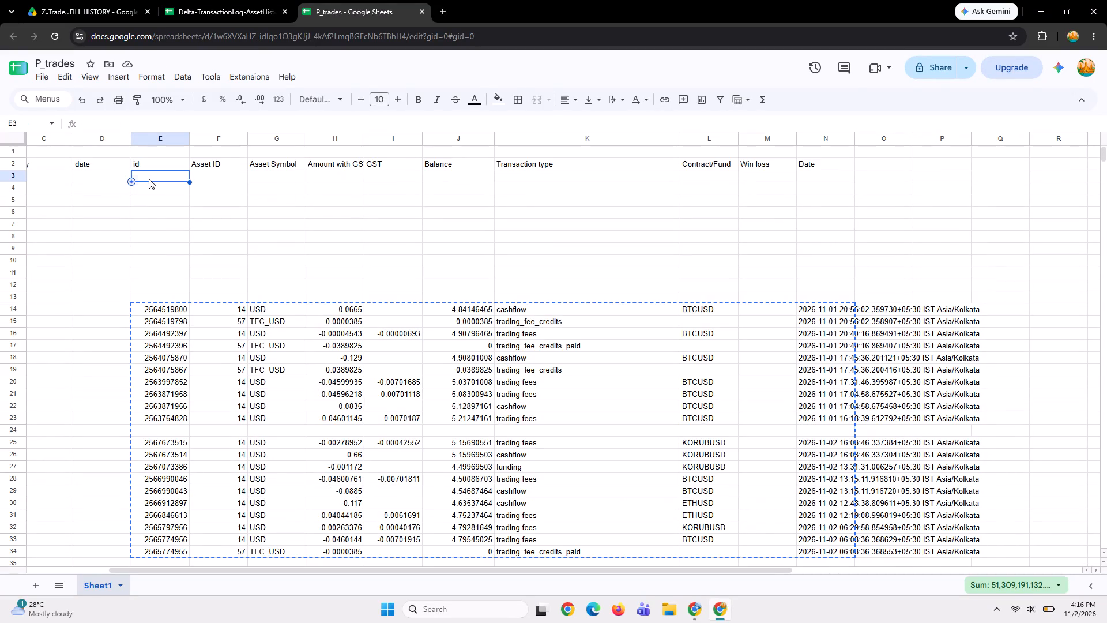
# Enter 1 as the week in B3 and 1 as the day in C3 for the first transaction.
pyautogui.click(91, 258)
pyautogui.hscroll(5, 91, 258)
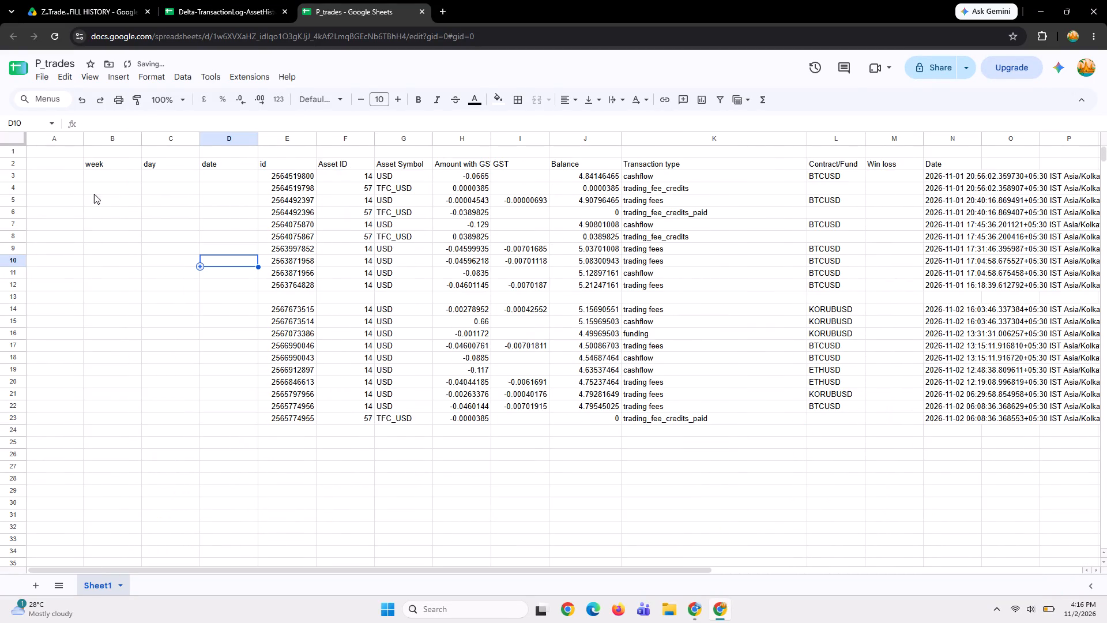
pyautogui.click(112, 175)
pyautogui.press('1')
pyautogui.press('Tab')
pyautogui.press('1')
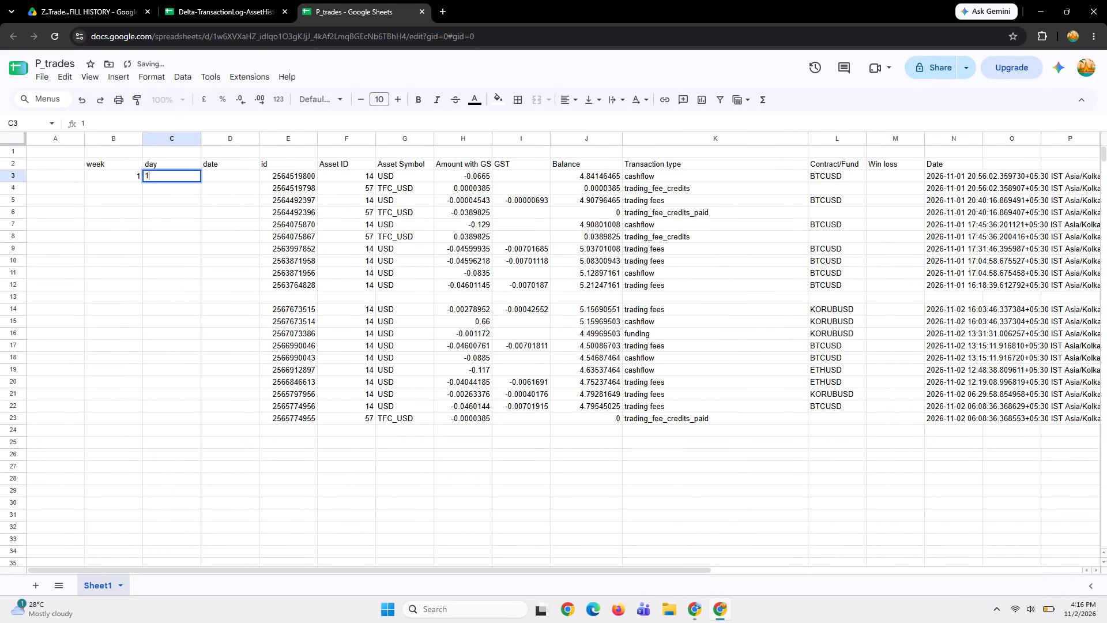
pyautogui.press('Tab')
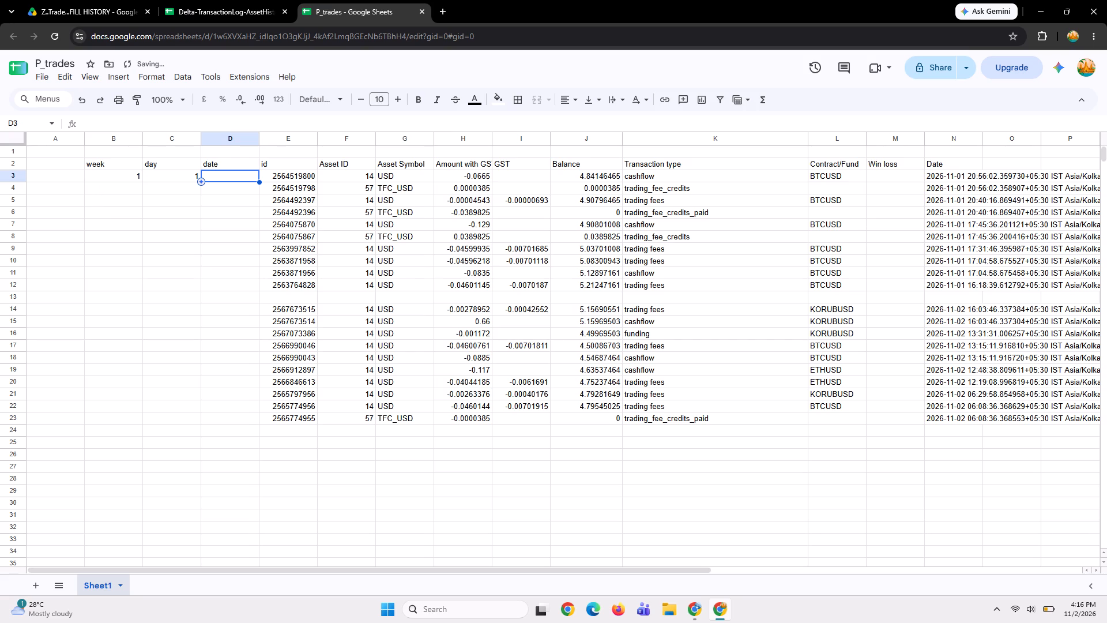
# Enter "Monday (01-11-2026)" as the date in cell D3.
pyautogui.write('Mod')
pyautogui.press('BackSpace')
pyautogui.write('ndat')
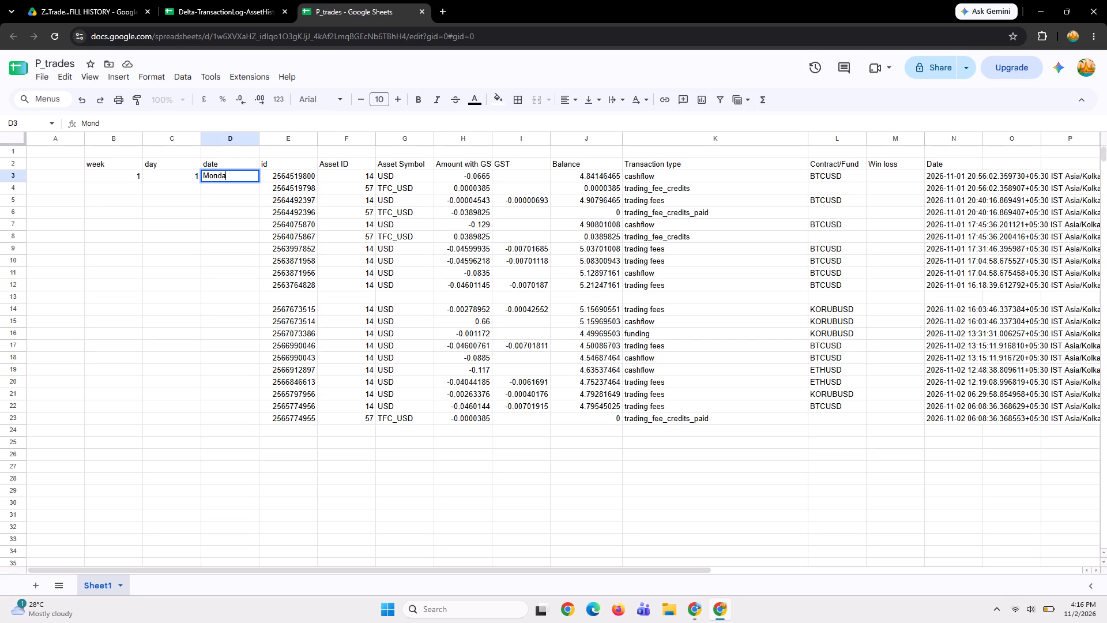
pyautogui.press('space')
pyautogui.press('BackSpace')
pyautogui.write('y')
pyautogui.press('space')
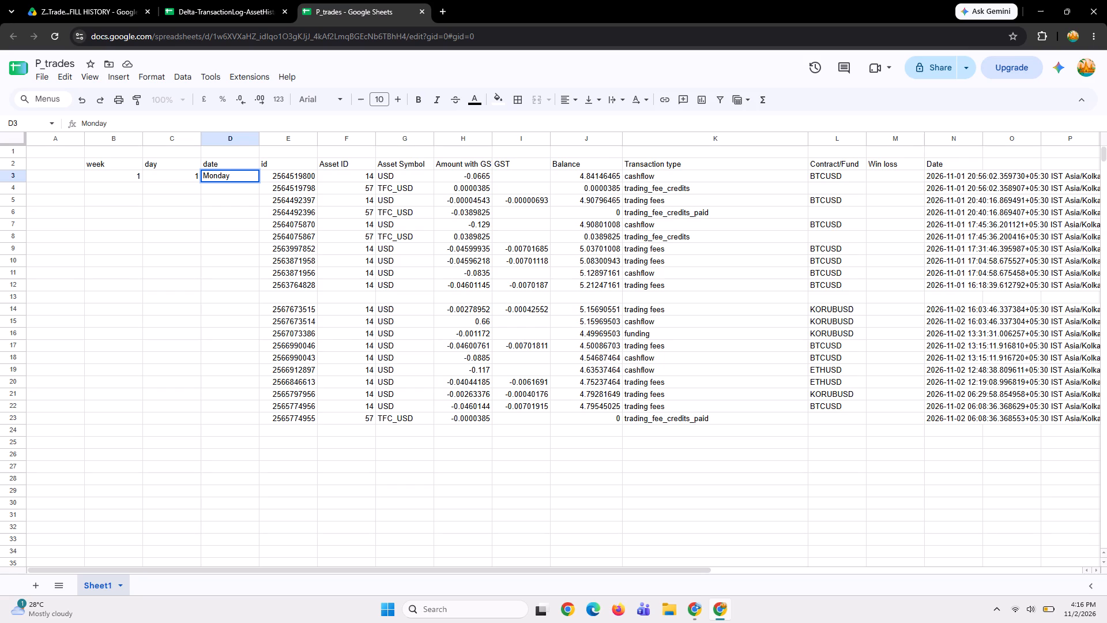
pyautogui.write('()')
pyautogui.press('Left')
pyautogui.press('2')
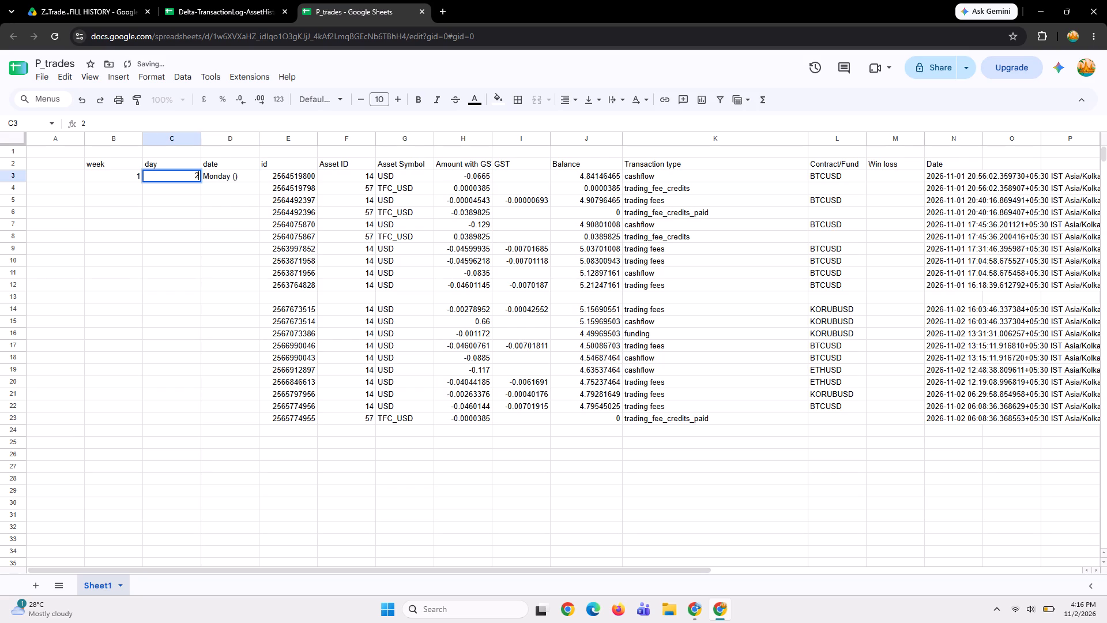
pyautogui.press('BackSpace')
pyautogui.press('1')
pyautogui.press('Right')
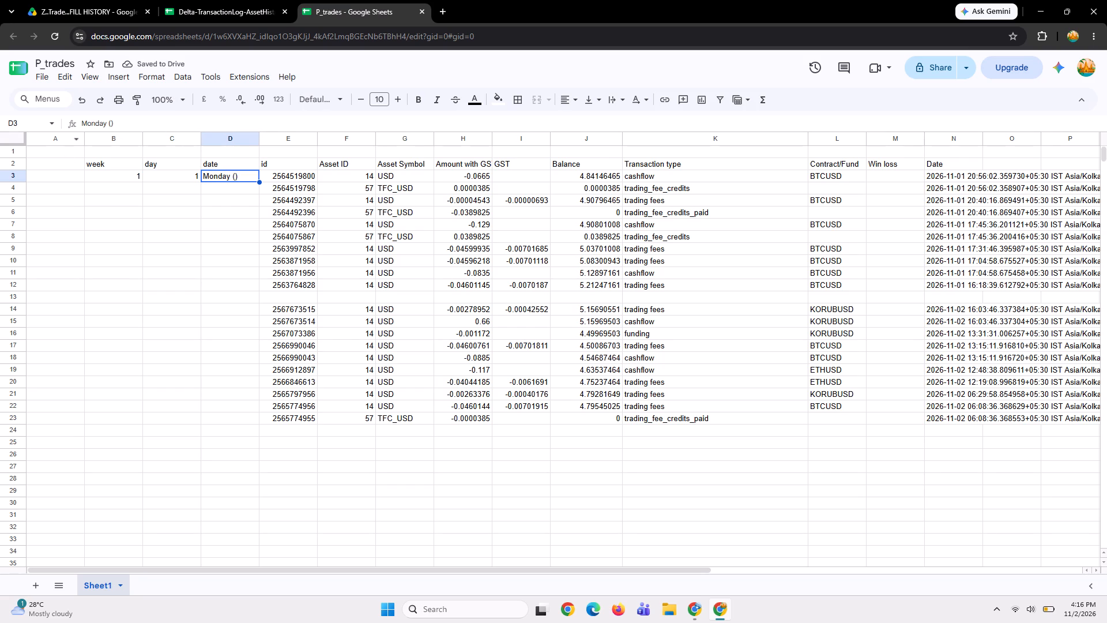
pyautogui.click(135, 124)
pyautogui.write('02-')
pyautogui.write('11')
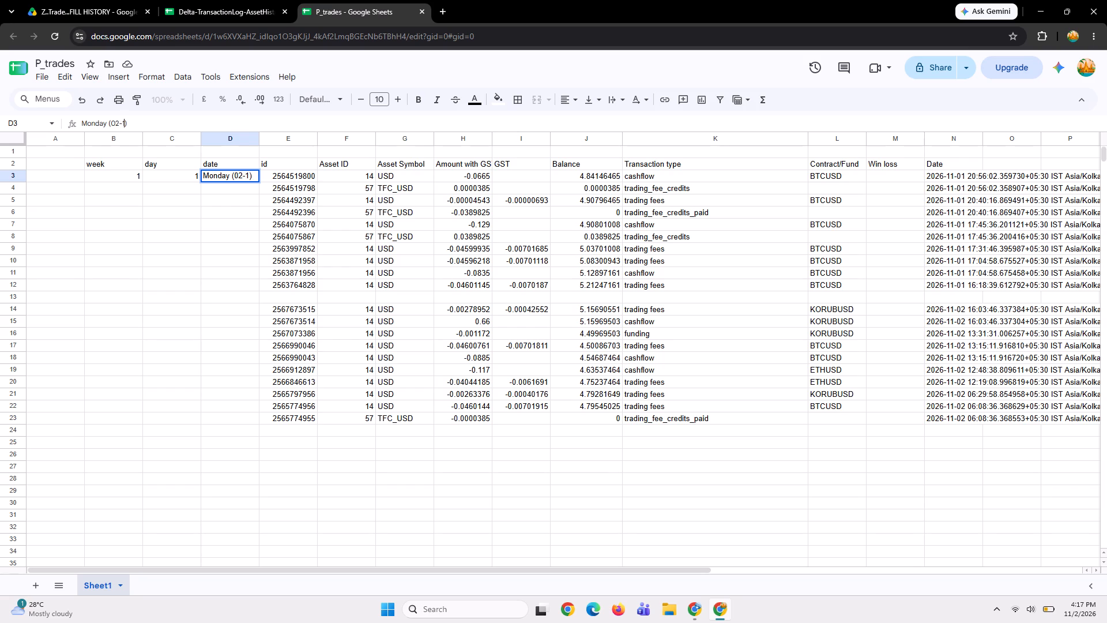
pyautogui.press('BackSpace')
pyautogui.press('BackSpace')
pyautogui.press('BackSpace')
pyautogui.press('BackSpace')
pyautogui.write('1-')
pyautogui.write('11-2026')
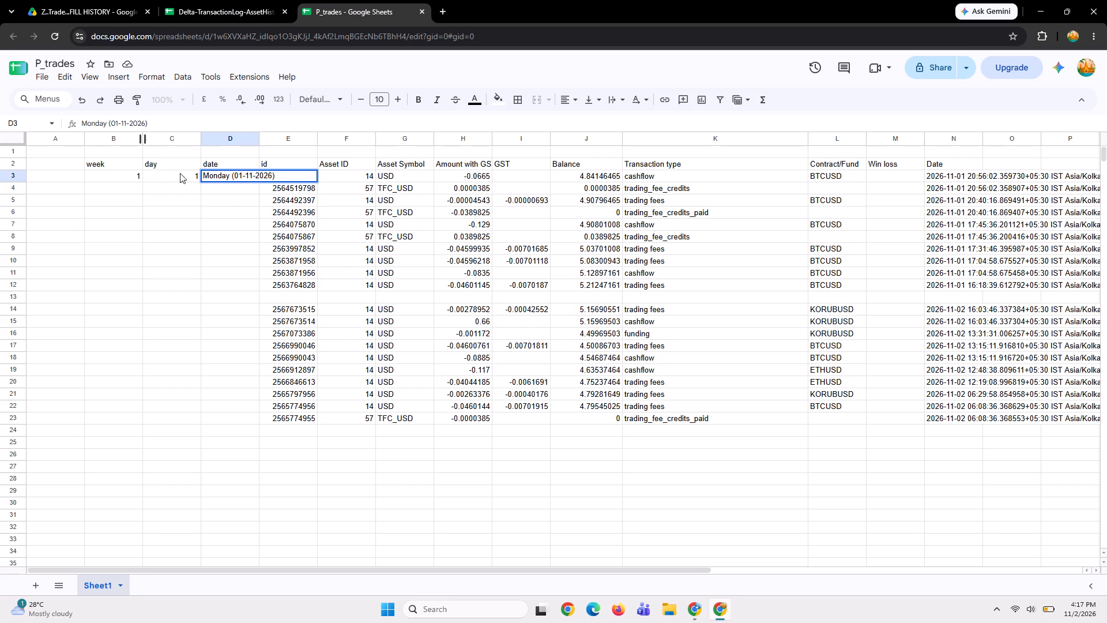
pyautogui.click(221, 259)
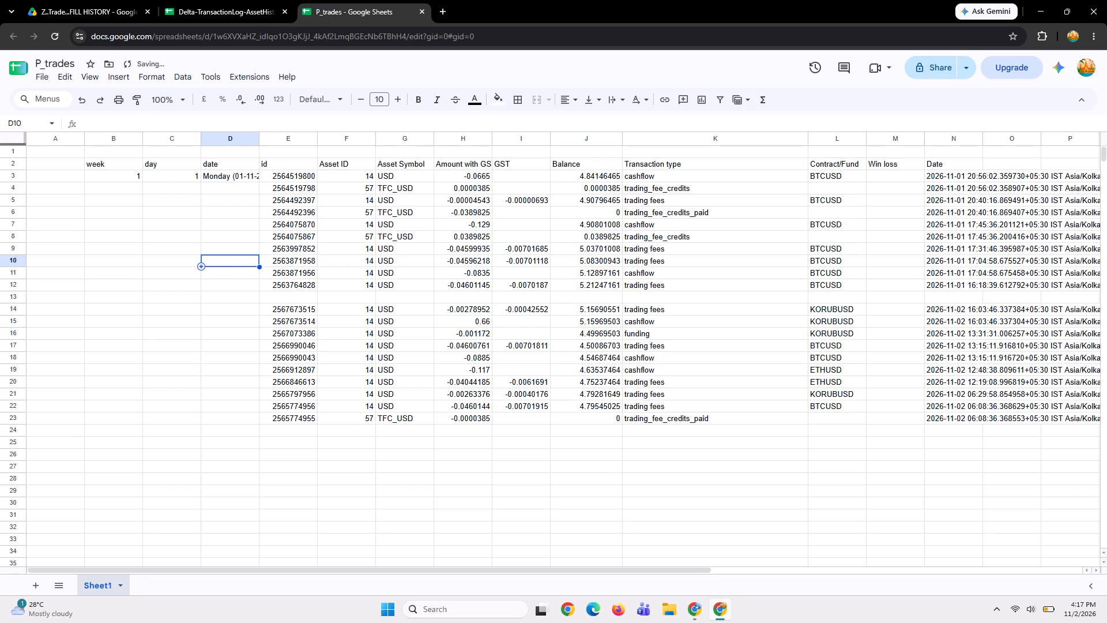
# Fit the width of column D to its date text.
pyautogui.doubleClick(261, 138)
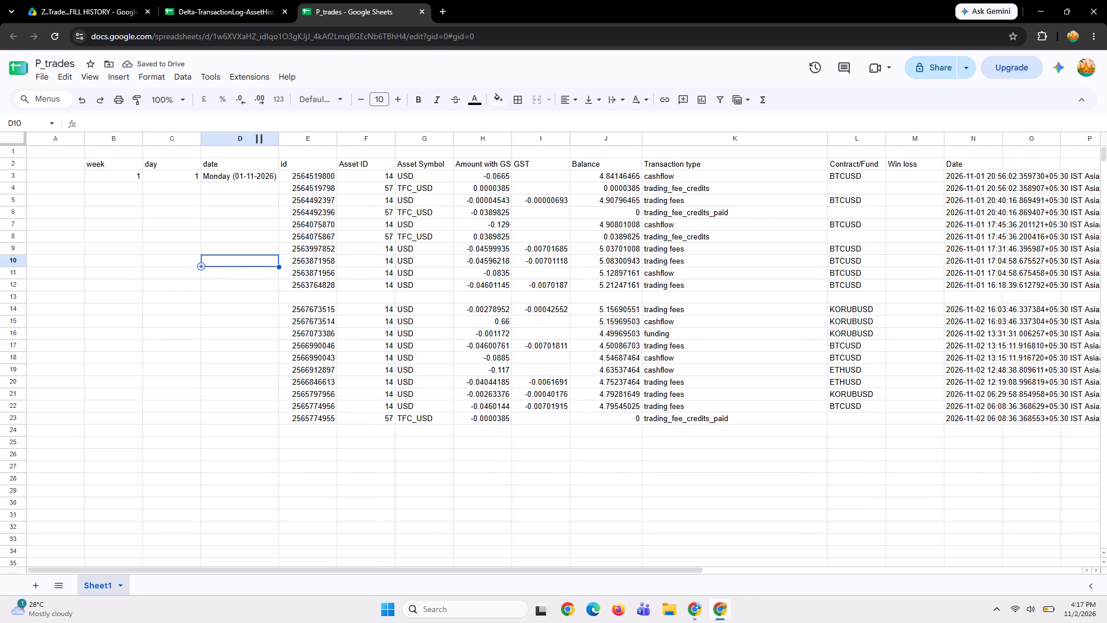
# Fill the week, day and date values of B3:D3 down to row 12, covering the 2026-11-01 block.
pyautogui.click(118, 174)
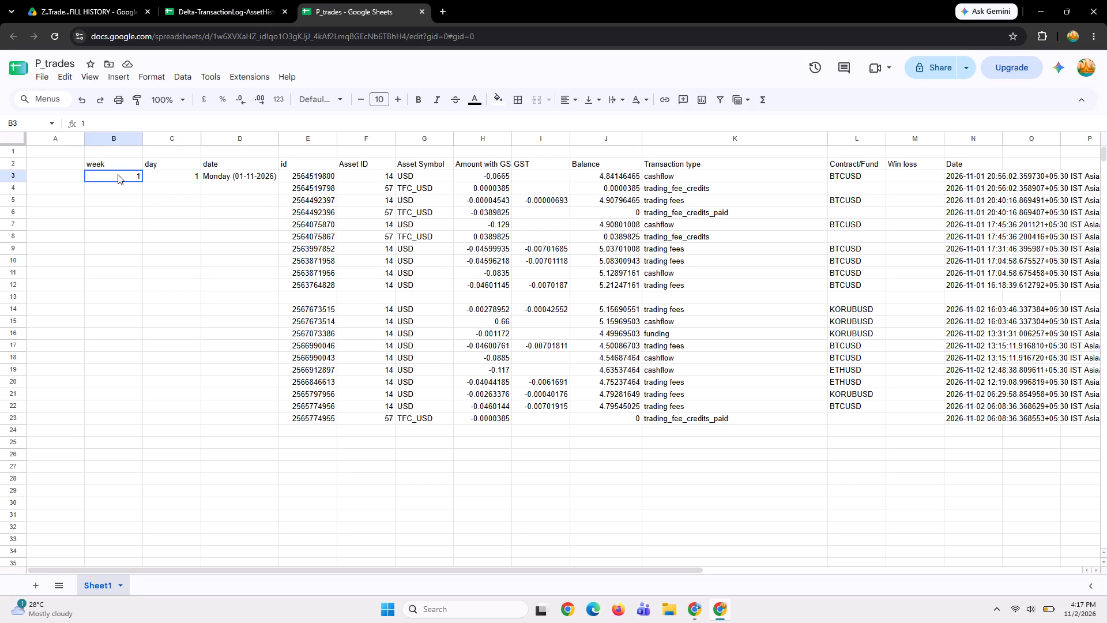
pyautogui.moveTo(120, 176); pyautogui.dragTo(227, 177)
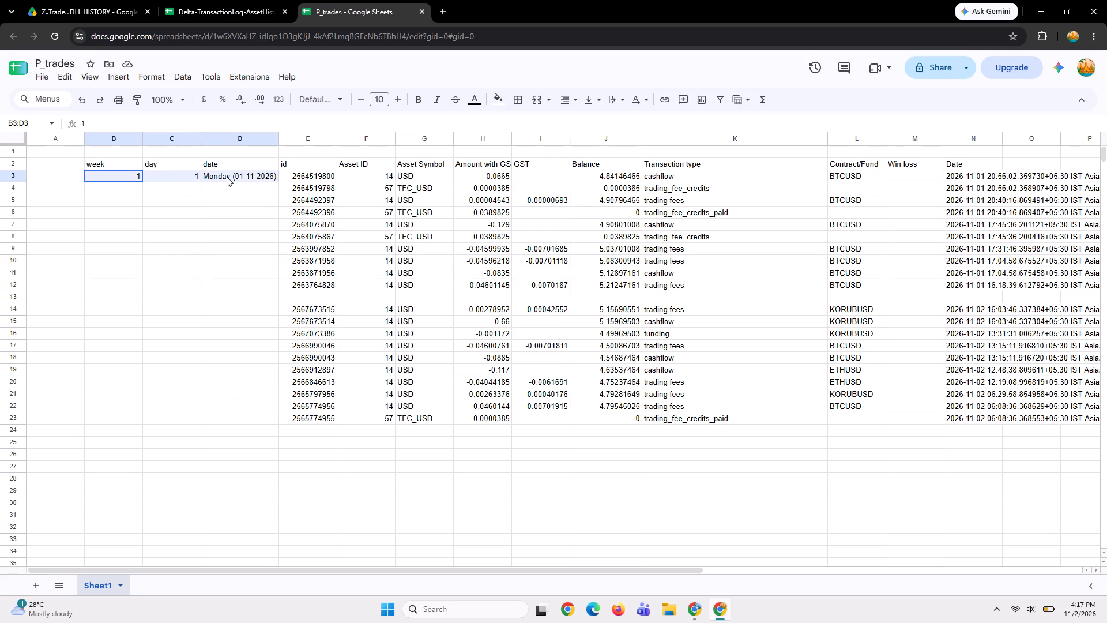
pyautogui.moveTo(227, 177); pyautogui.dragTo(248, 177)
pyautogui.moveTo(278, 182); pyautogui.dragTo(278, 286)
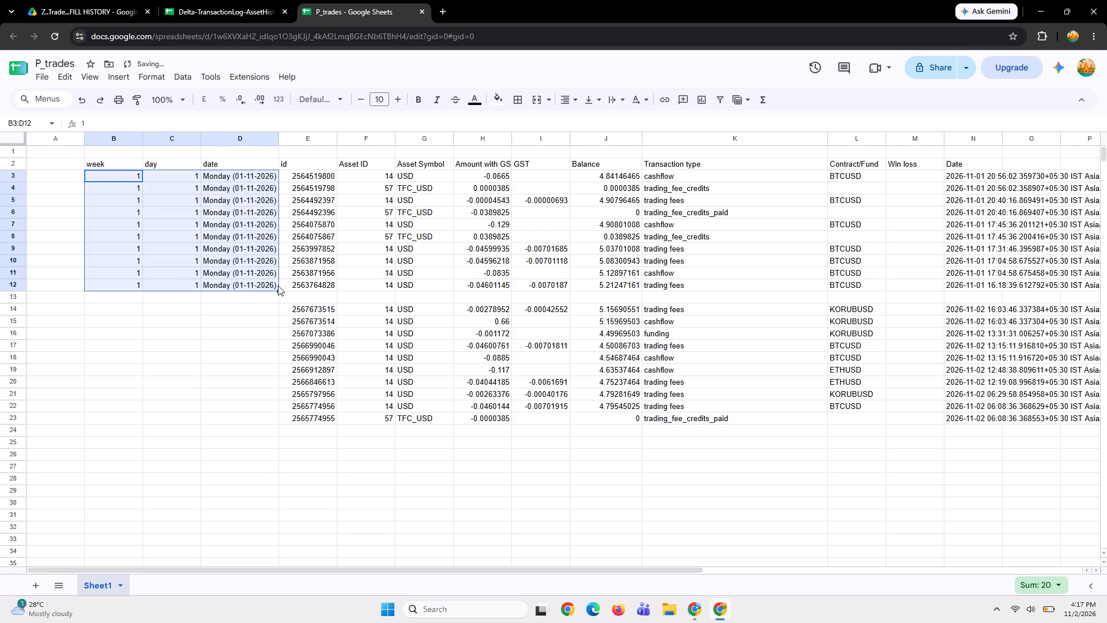
pyautogui.click(243, 318)
# Copy the week, day and date values of B12:D12 into row 14, starting at cell B14.
pyautogui.moveTo(117, 284); pyautogui.dragTo(182, 287)
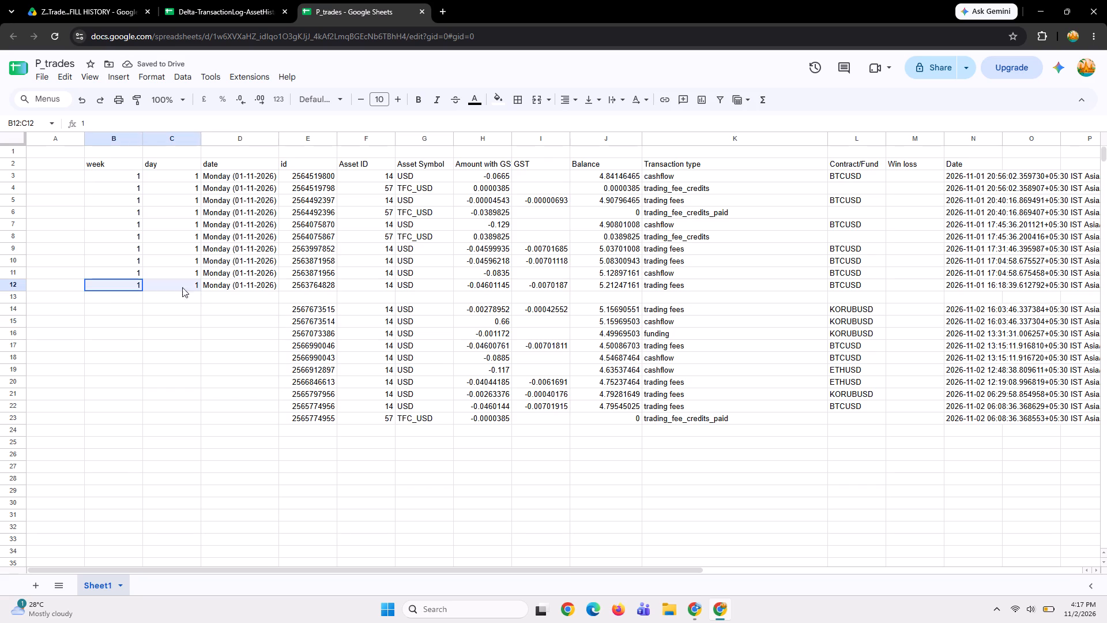
pyautogui.moveTo(182, 287); pyautogui.dragTo(244, 289)
pyautogui.hotkey('ctrl', 'c')
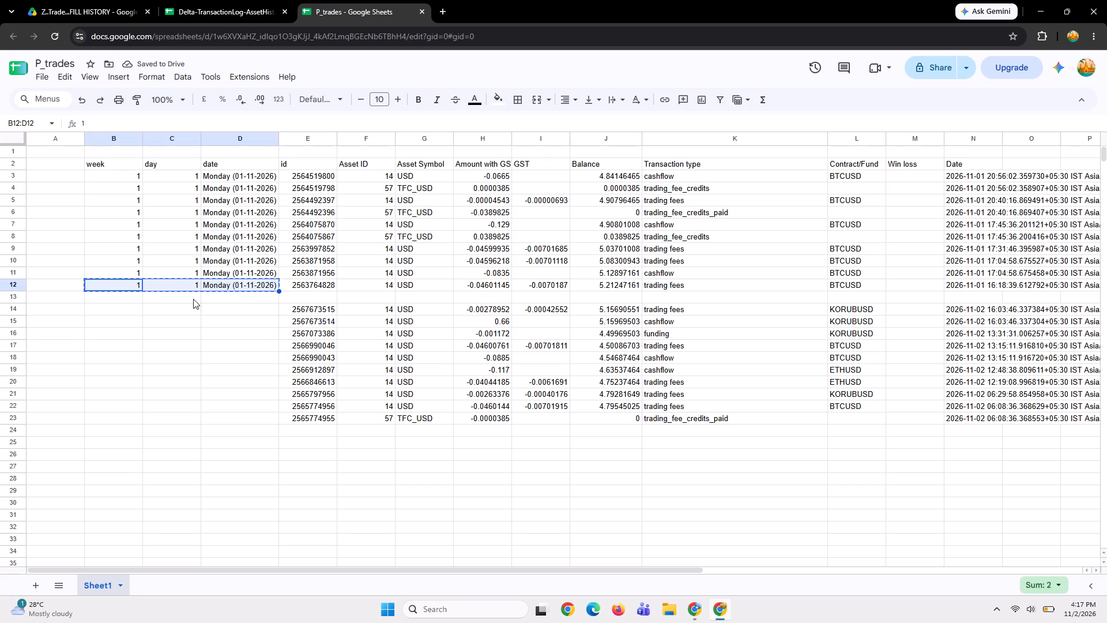
pyautogui.click(126, 310)
pyautogui.hotkey('ctrl', 'v')
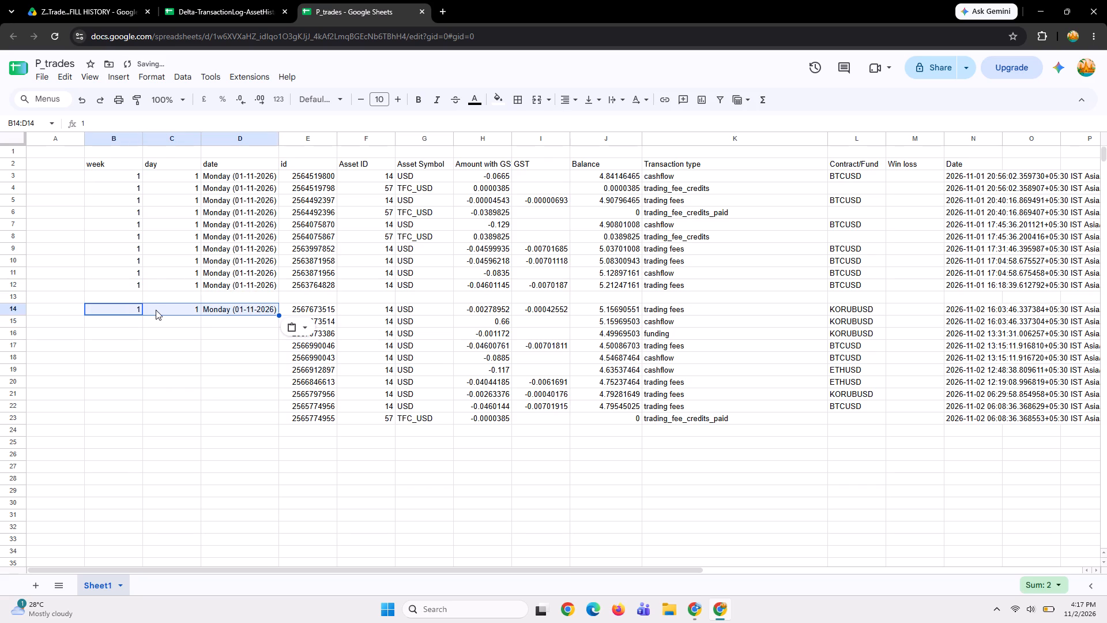
# In row 14, change the day to 2 in C14 and the weekday name in D14 to Tuesday.
pyautogui.click(131, 309)
pyautogui.click(170, 310)
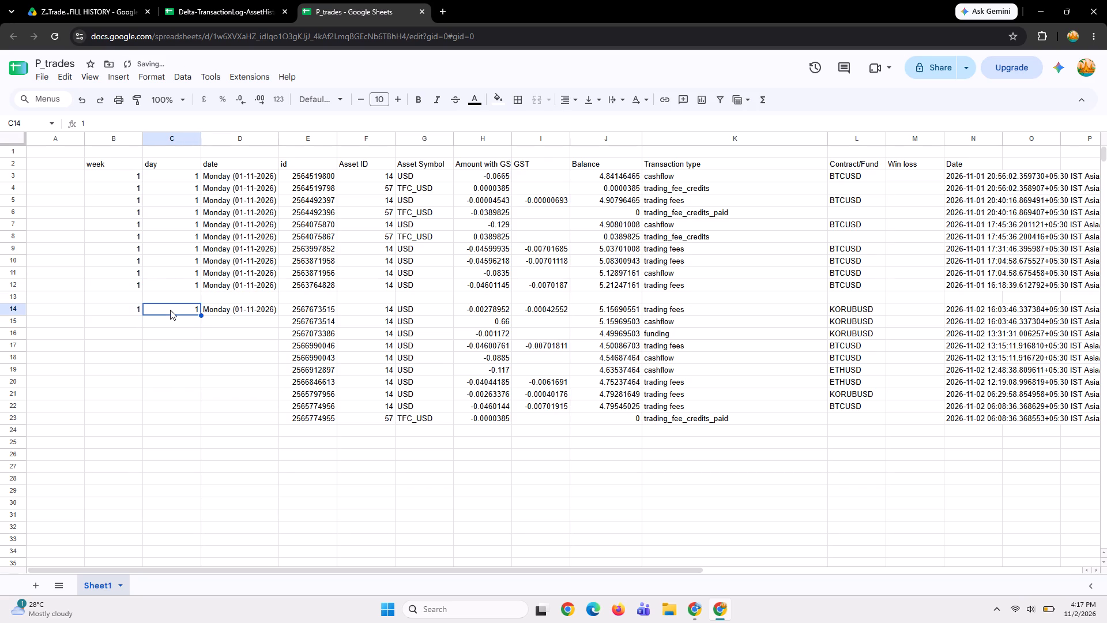
pyautogui.press('2')
pyautogui.click(227, 310)
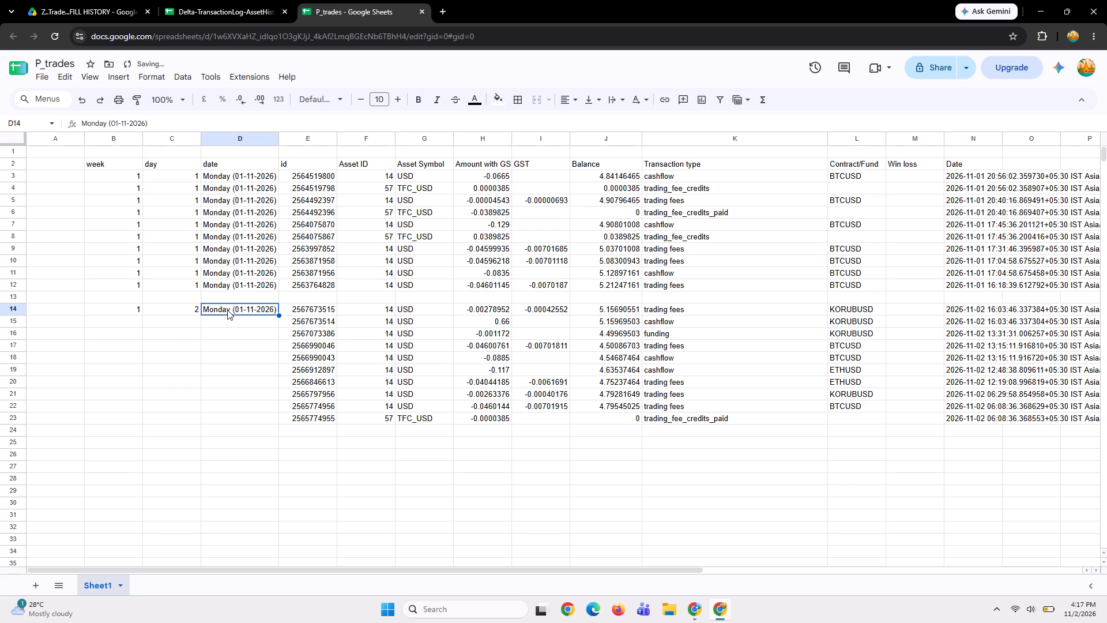
pyautogui.click(150, 122)
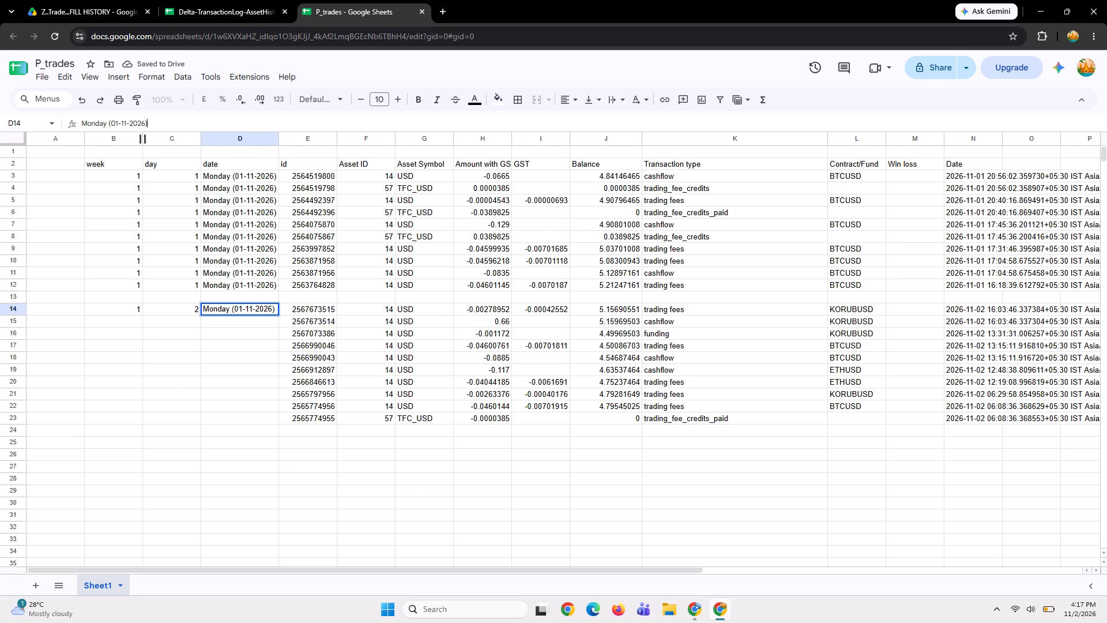
pyautogui.moveTo(106, 122); pyautogui.dragTo(77, 121)
pyautogui.write('Tuesd')
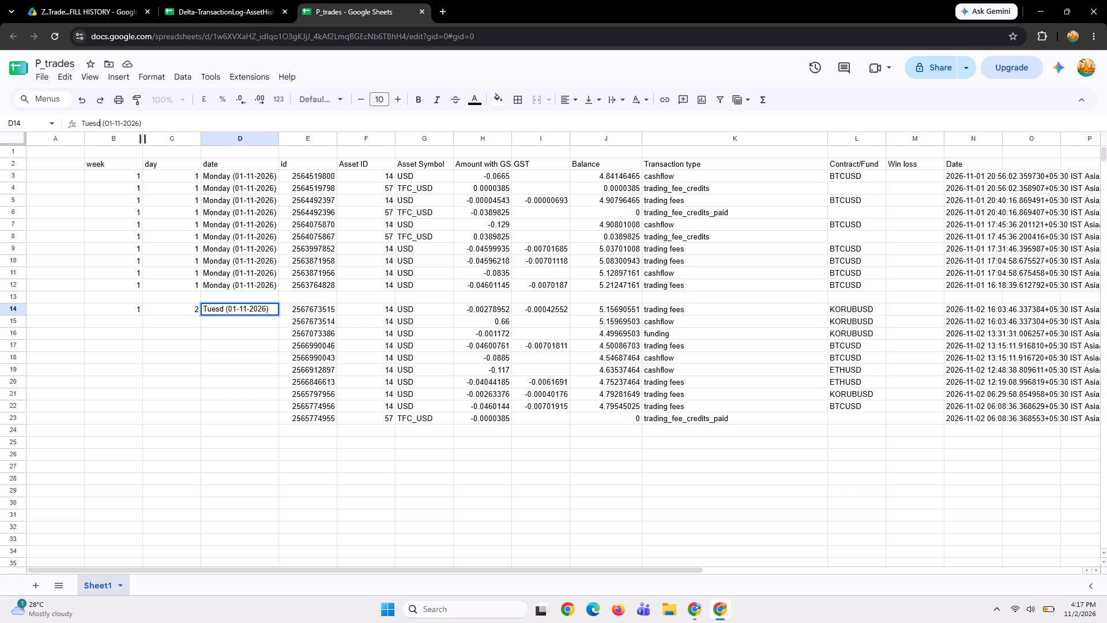
pyautogui.write('ay')
pyautogui.press('Return')
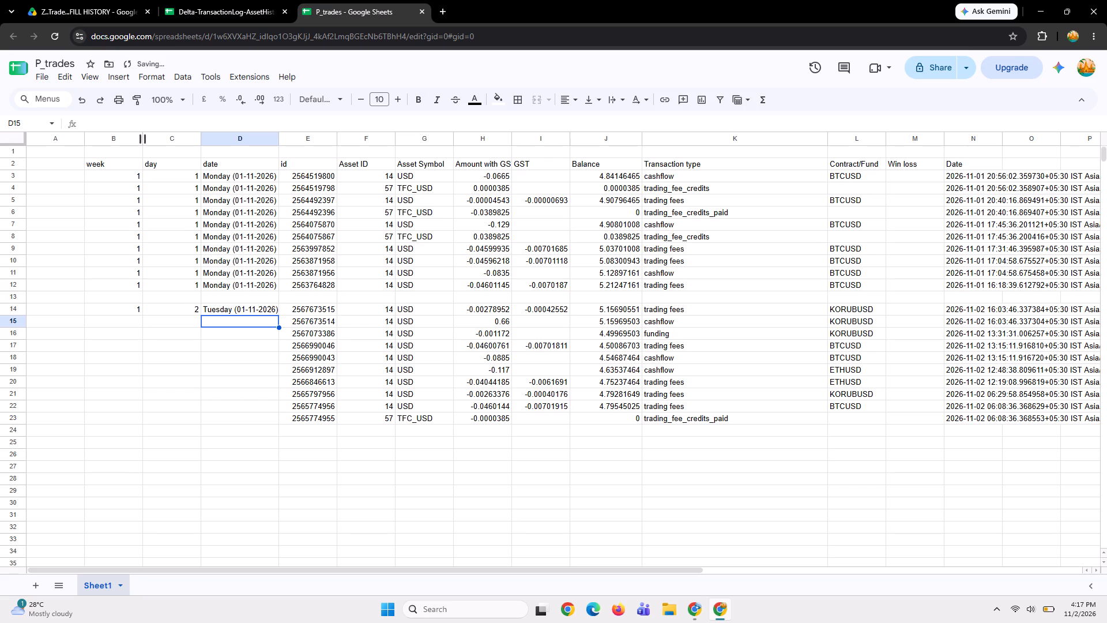
# Fill the week, day and date values of B14:D14 down to row 23, covering the 2026-11-02 block.
pyautogui.moveTo(127, 311); pyautogui.dragTo(271, 308)
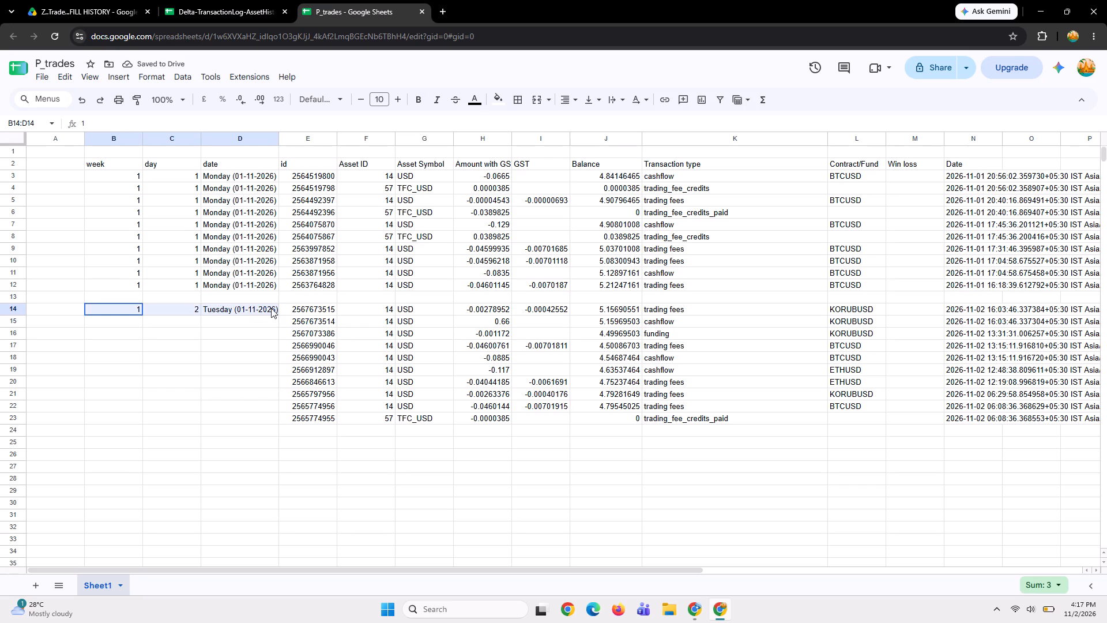
pyautogui.moveTo(271, 308); pyautogui.dragTo(272, 308)
pyautogui.moveTo(278, 314); pyautogui.dragTo(276, 420)
pyautogui.moveTo(276, 420); pyautogui.dragTo(276, 421)
pyautogui.click(377, 466)
# Fit the width of column H to its "Amount with GST" header.
pyautogui.hscroll(-1, 377, 466)
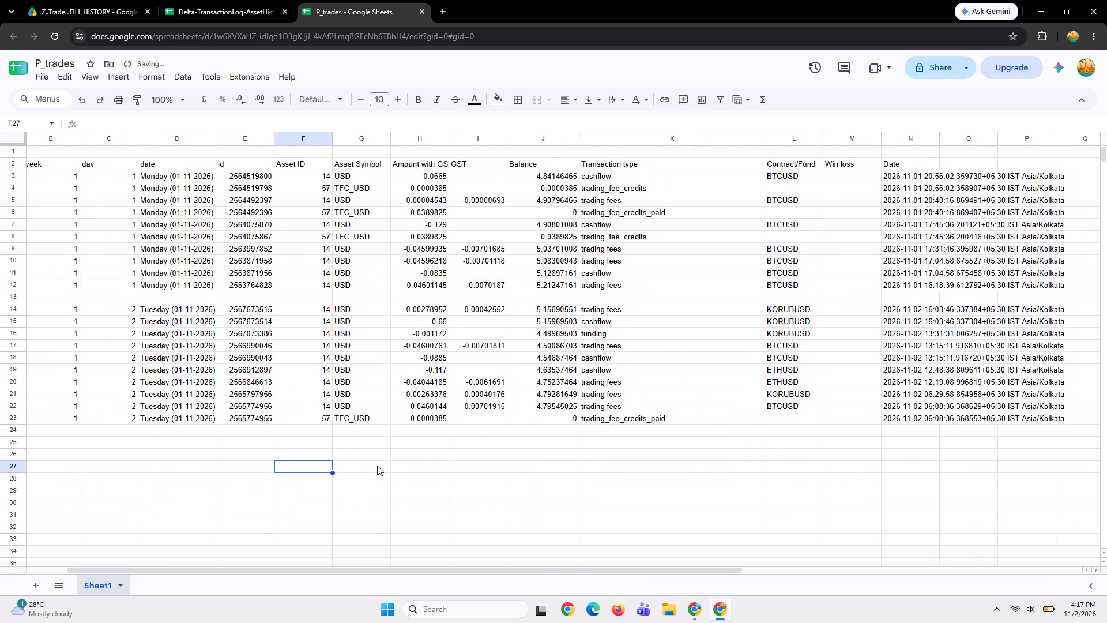
pyautogui.hscroll(-3, 377, 466)
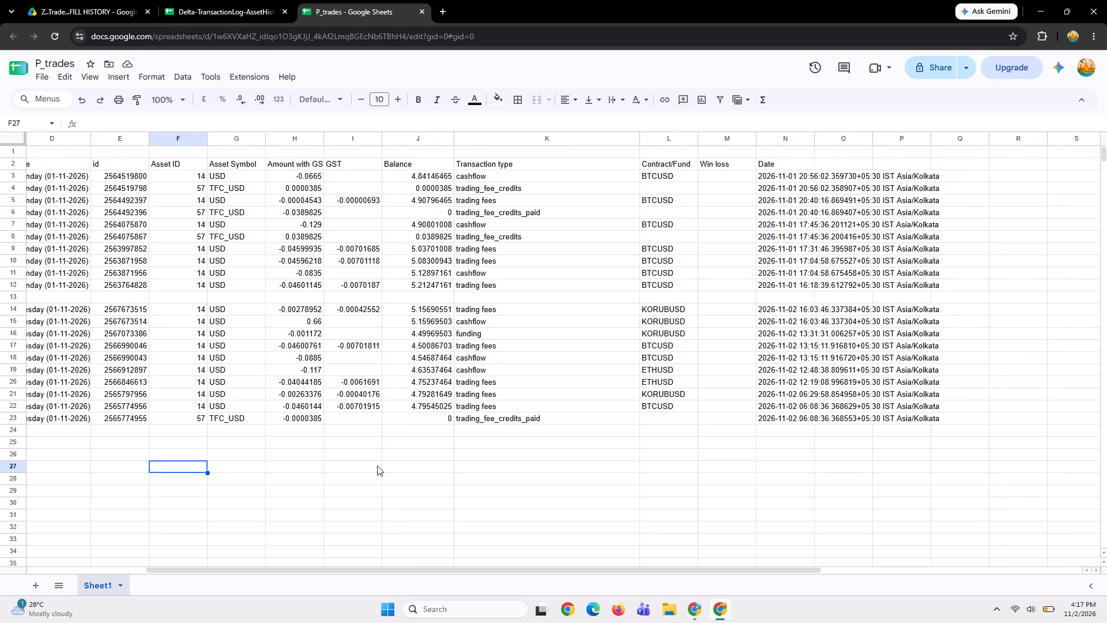
pyautogui.hscroll(1, 377, 466)
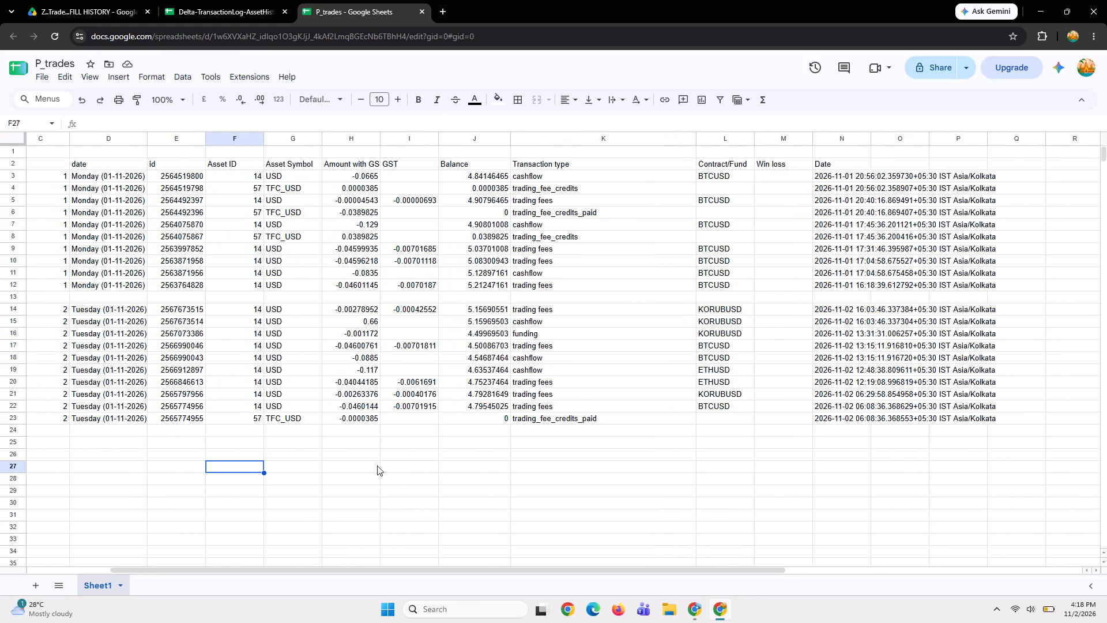
pyautogui.hscroll(2, 377, 466)
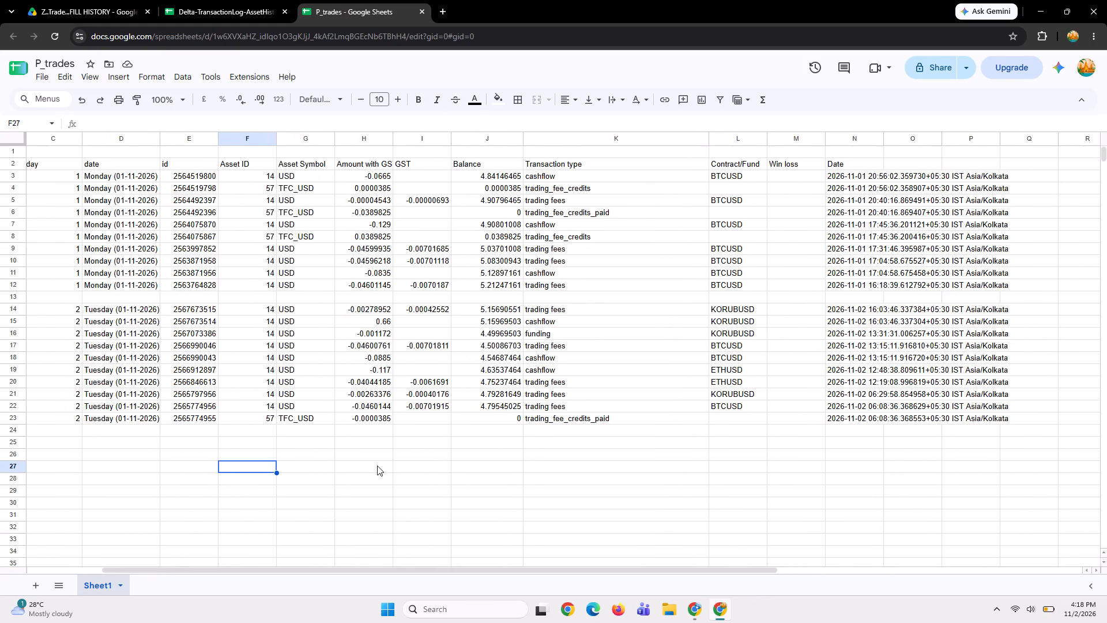
pyautogui.hscroll(1, 377, 466)
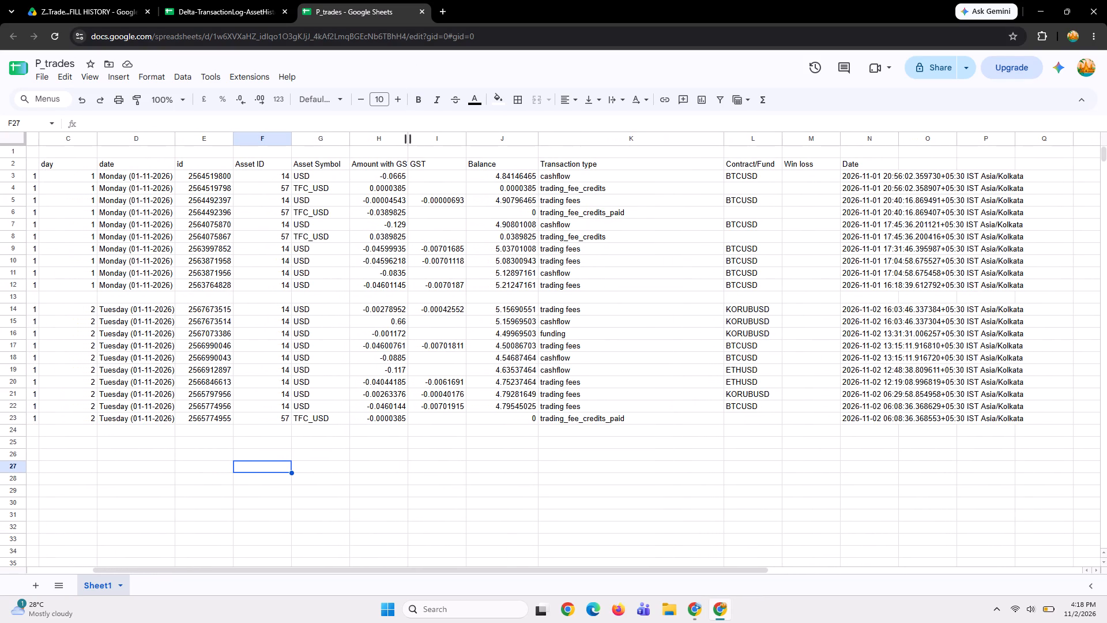
pyautogui.doubleClick(405, 141)
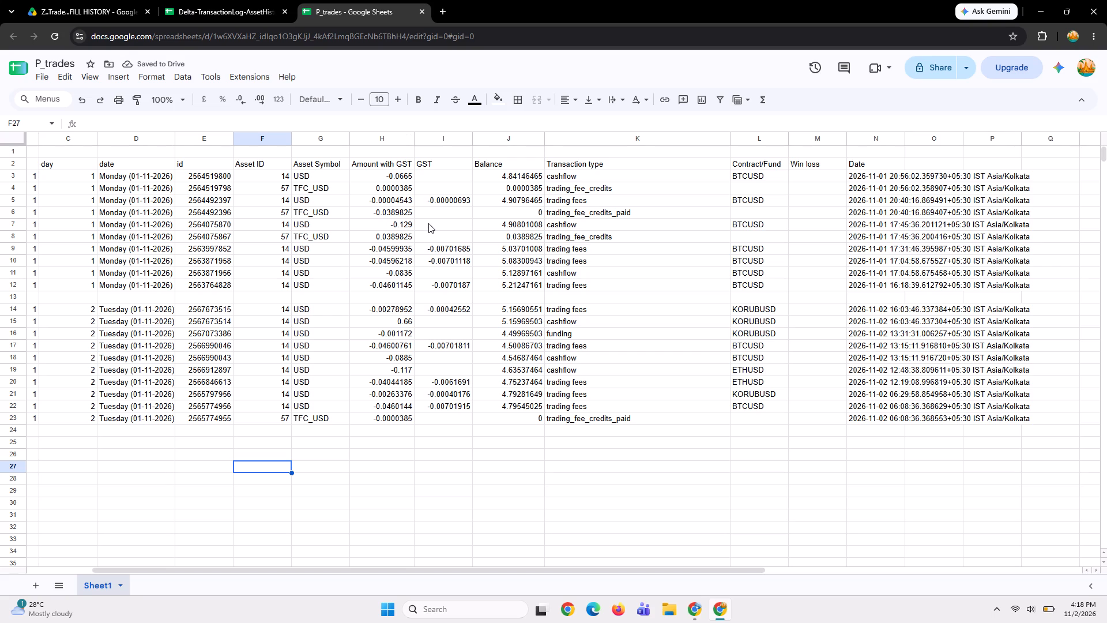
# Insert two more blank rows at row 13, between the 2026-11-01 block and the 2026-11-02 block.
pyautogui.click(381, 299)
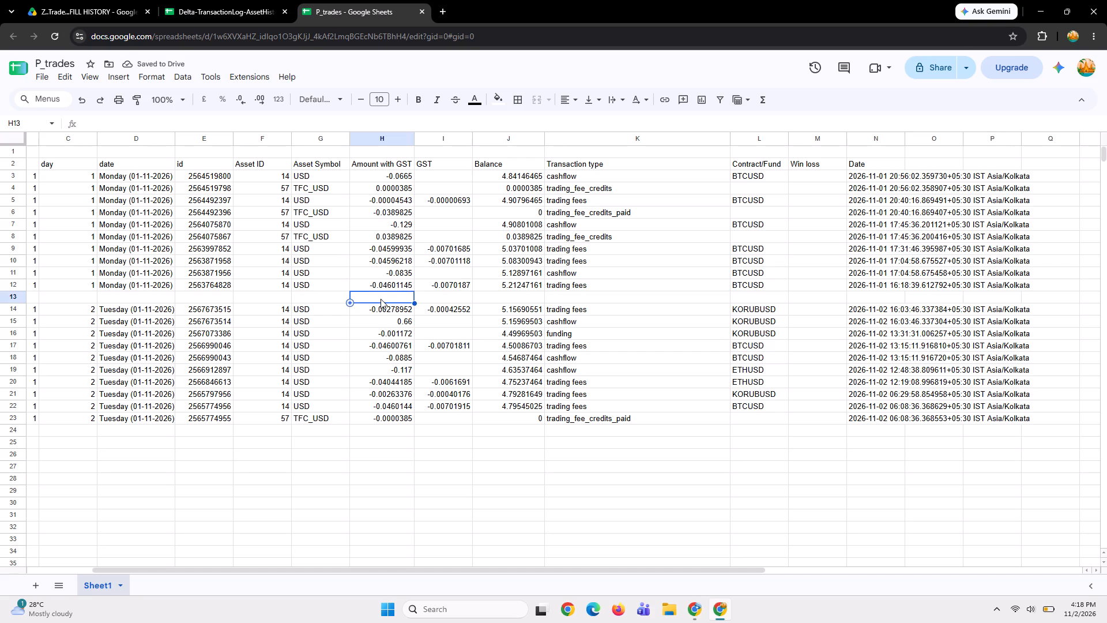
pyautogui.moveTo(389, 178); pyautogui.dragTo(387, 288)
pyautogui.click(379, 295)
pyautogui.click(317, 297)
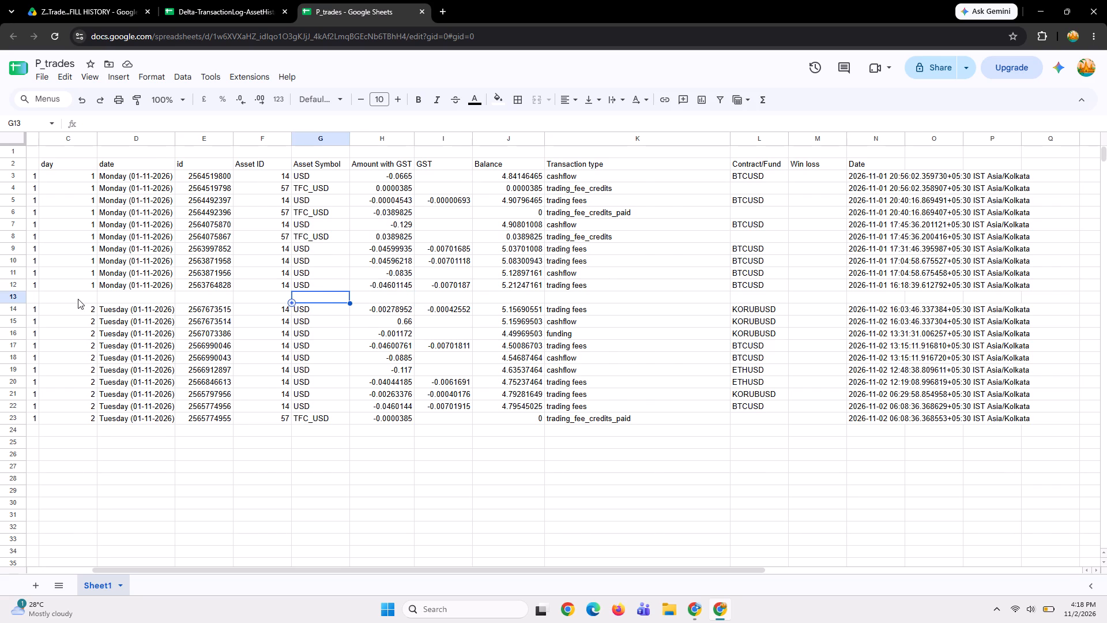
pyautogui.hscroll(5, 78, 299)
pyautogui.click(43, 298)
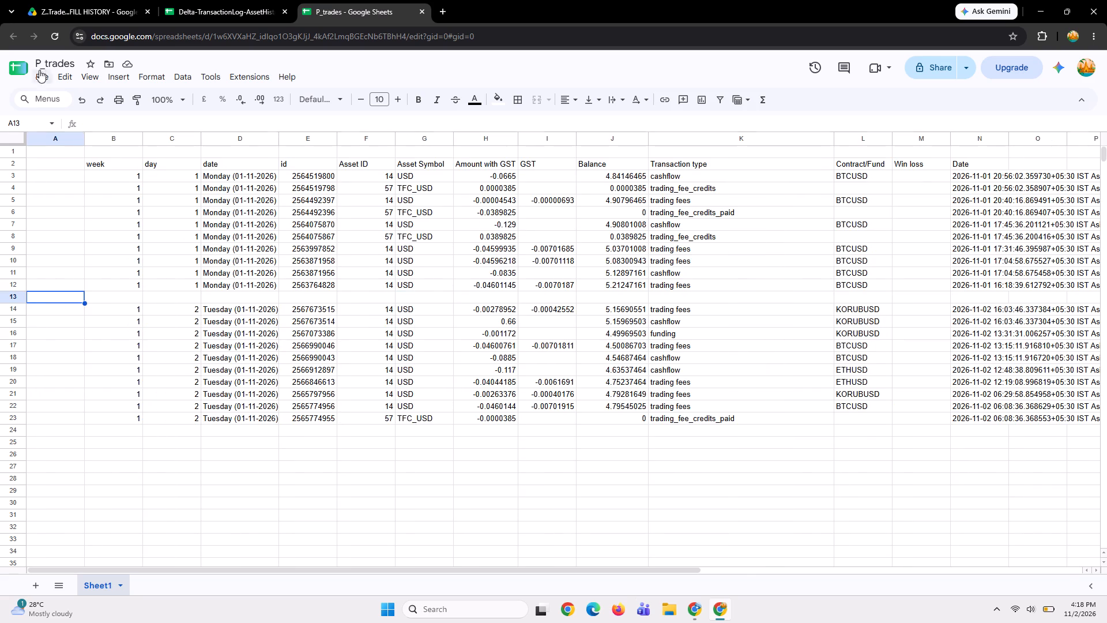
pyautogui.click(118, 82)
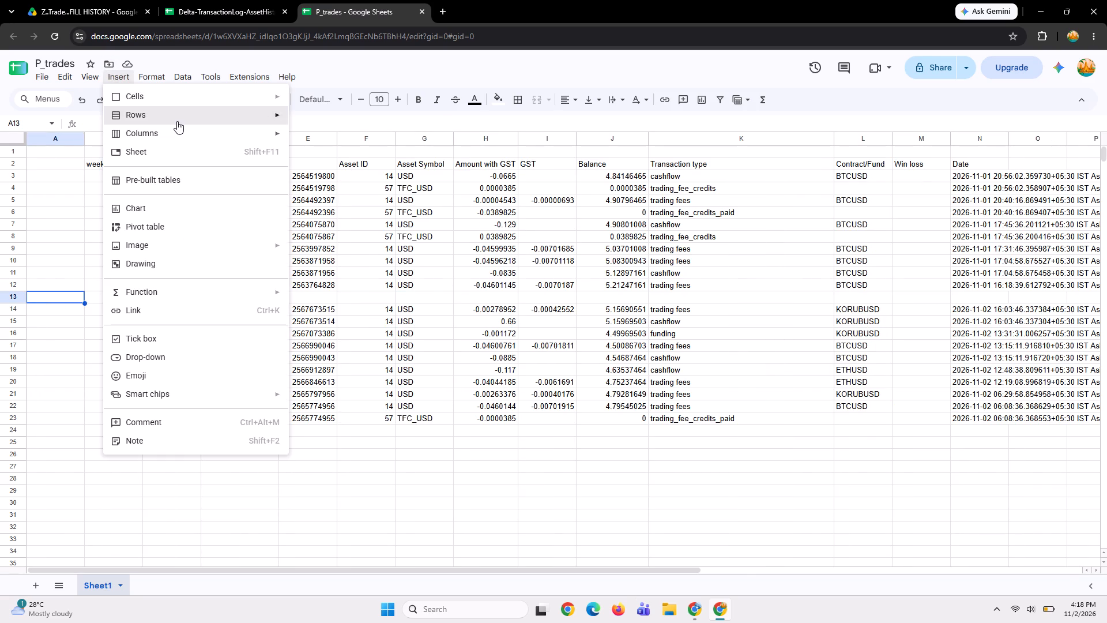
pyautogui.click(180, 120)
pyautogui.click(337, 117)
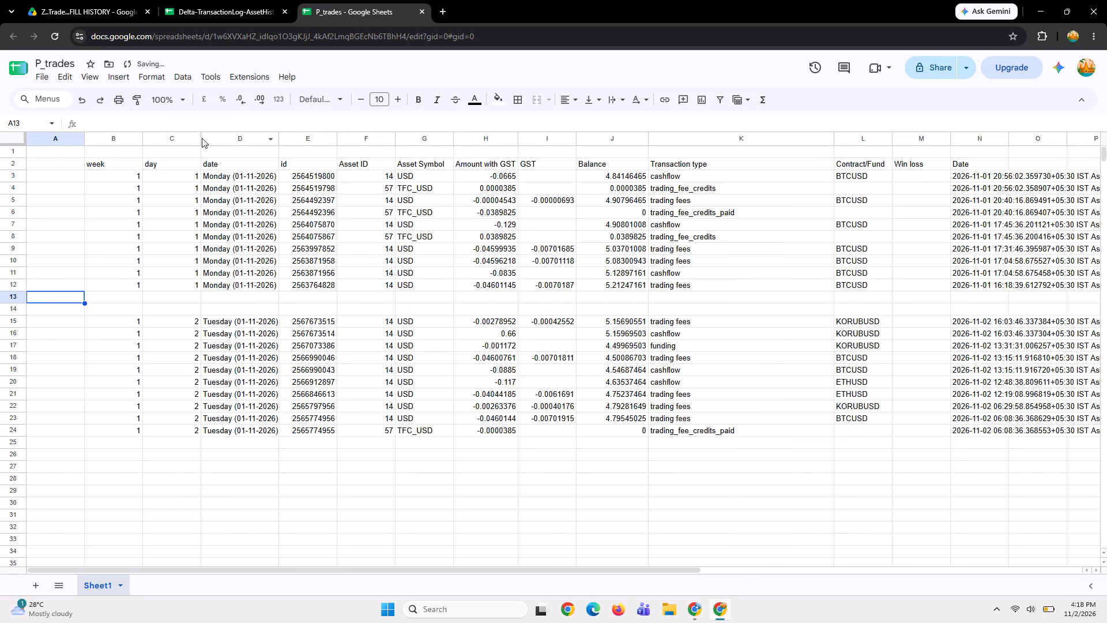
pyautogui.click(112, 78)
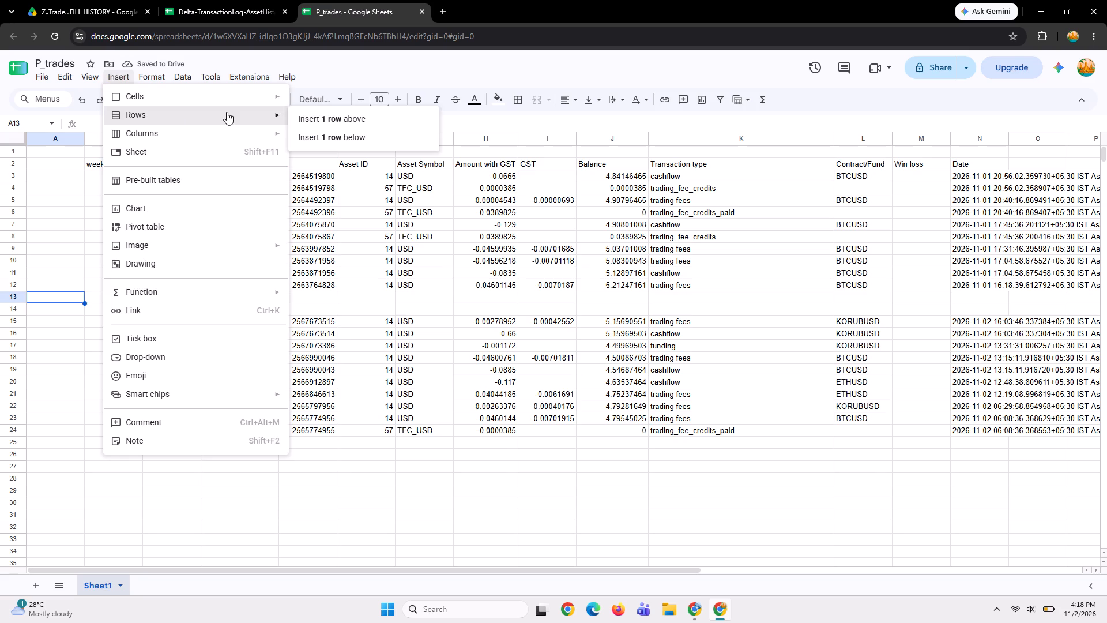
pyautogui.click(227, 112)
pyautogui.click(347, 119)
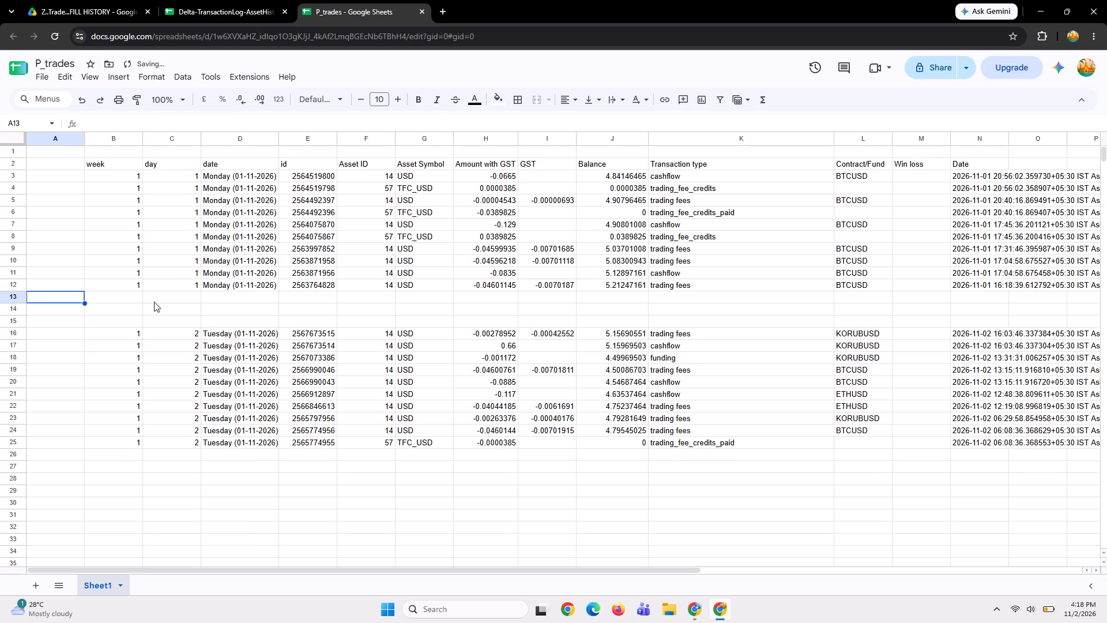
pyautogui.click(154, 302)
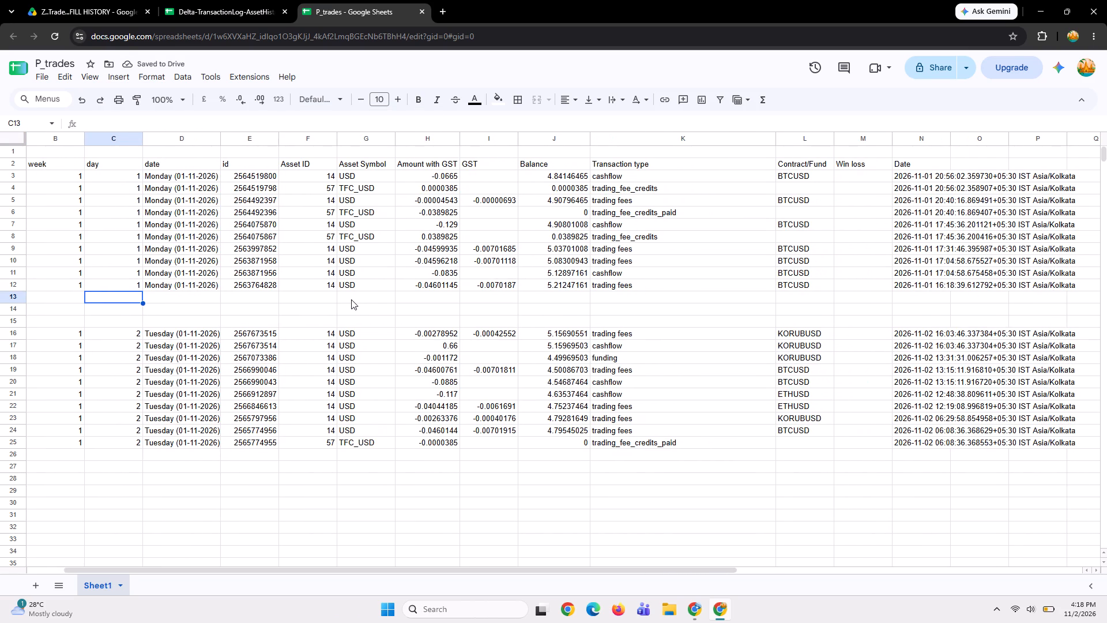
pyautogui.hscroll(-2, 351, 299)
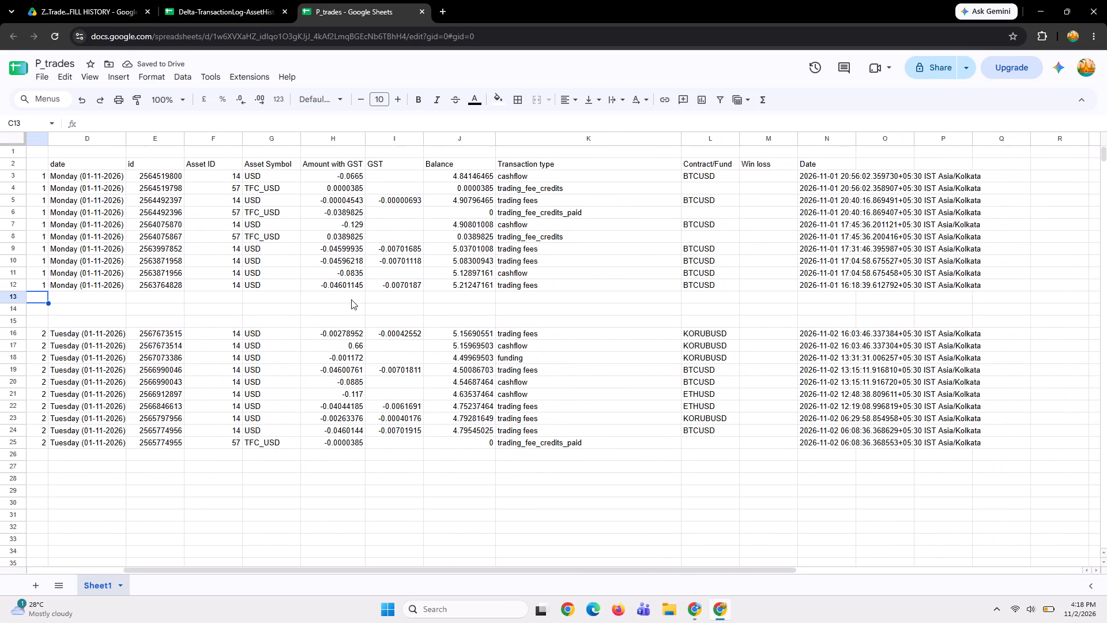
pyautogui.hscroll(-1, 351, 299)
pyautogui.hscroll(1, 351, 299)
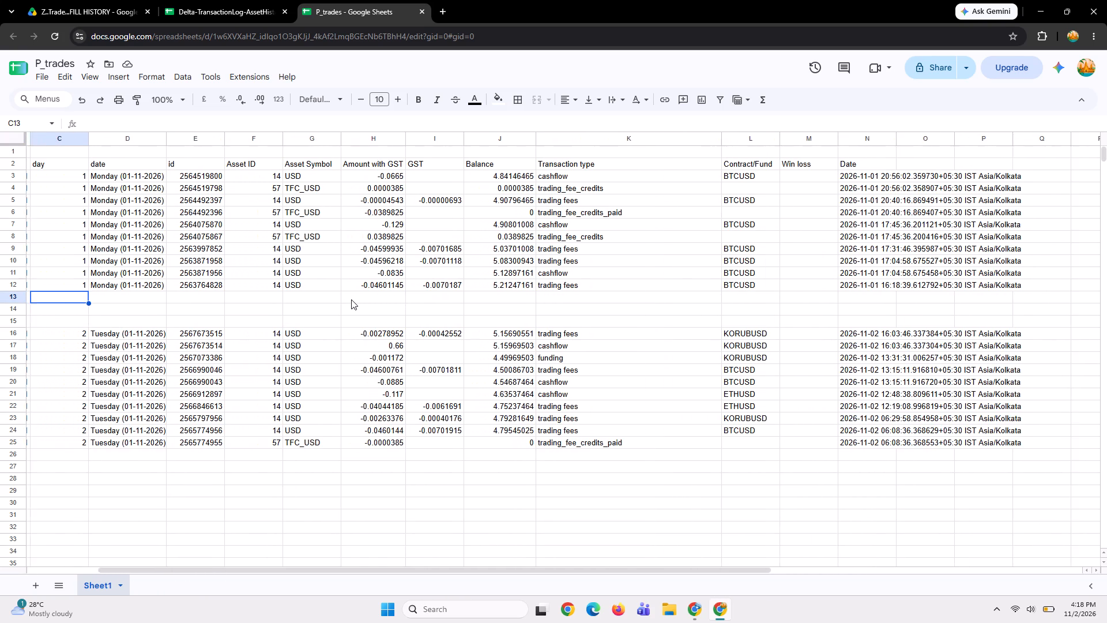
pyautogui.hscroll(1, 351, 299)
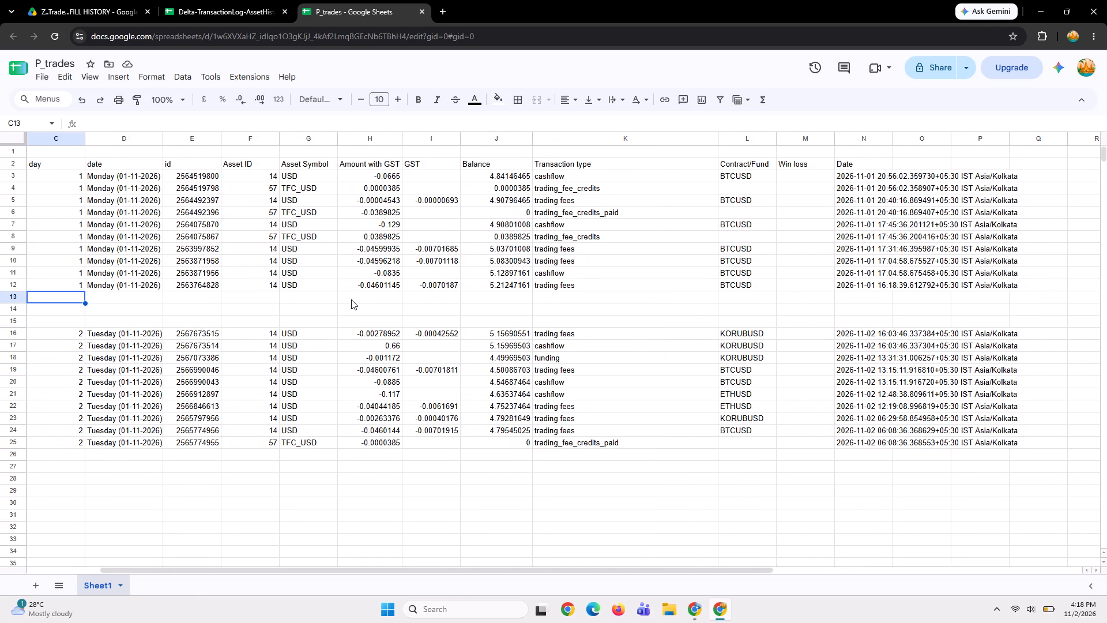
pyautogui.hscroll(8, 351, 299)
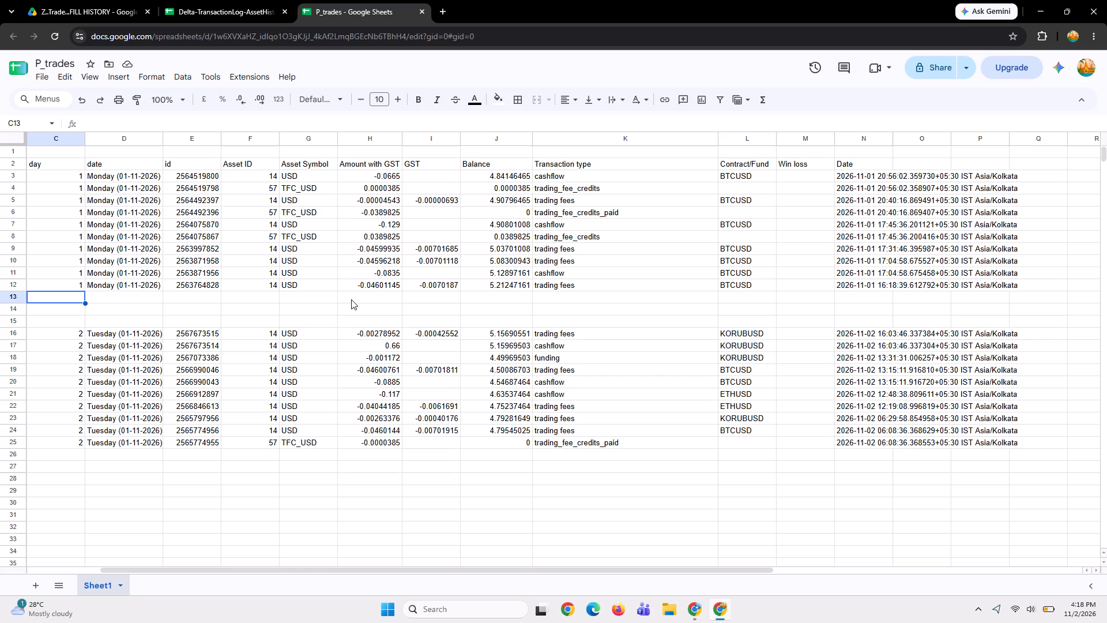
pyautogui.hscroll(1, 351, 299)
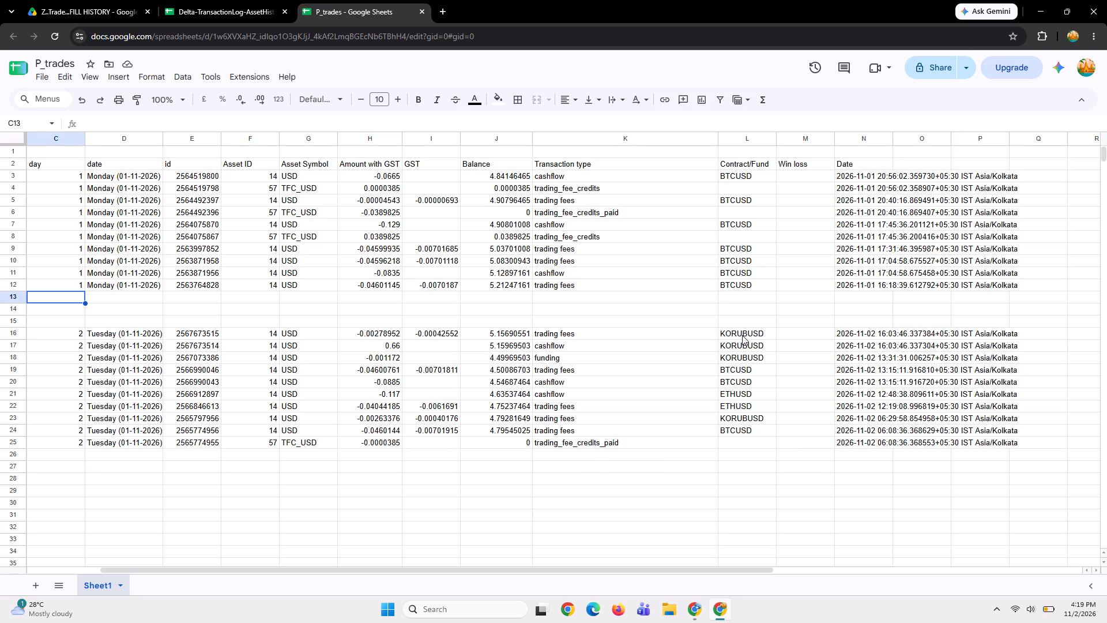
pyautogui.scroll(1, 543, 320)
# Enter the label "fees:" in cell G13, below the 2026-11-01 block.
pyautogui.click(367, 299)
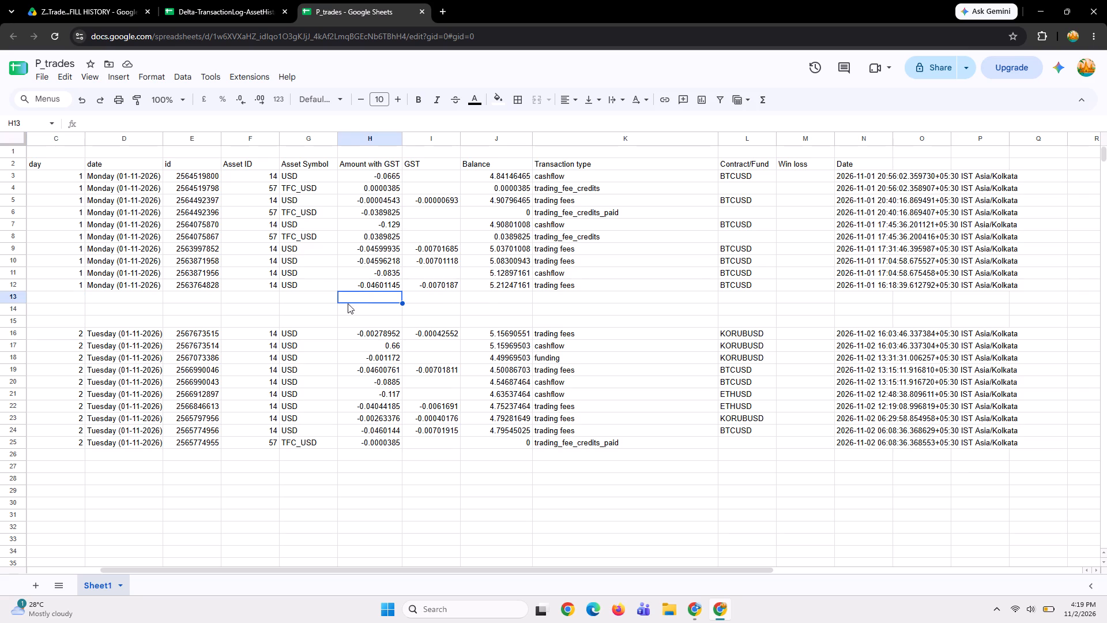
pyautogui.click(306, 298)
pyautogui.write('fees')
pyautogui.hotkey('shift', ':')
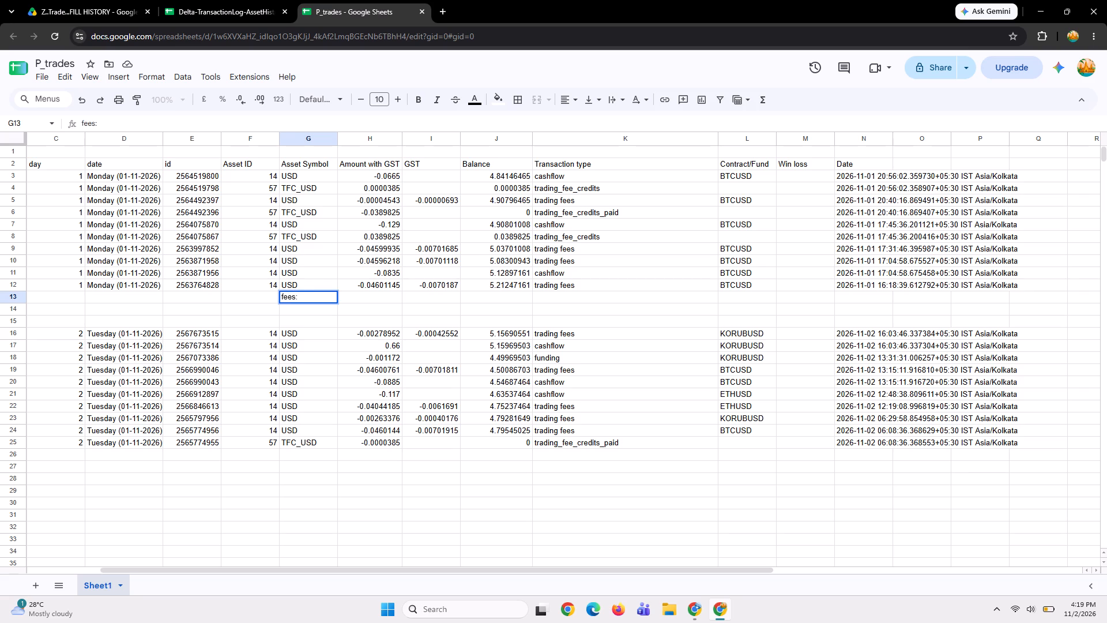
pyautogui.press('space')
# In row 13, total the 2026-11-01 amounts with SUM(H3:H12) in H13 and the GST with SUM(I3:I12) in I13.
pyautogui.click(378, 294)
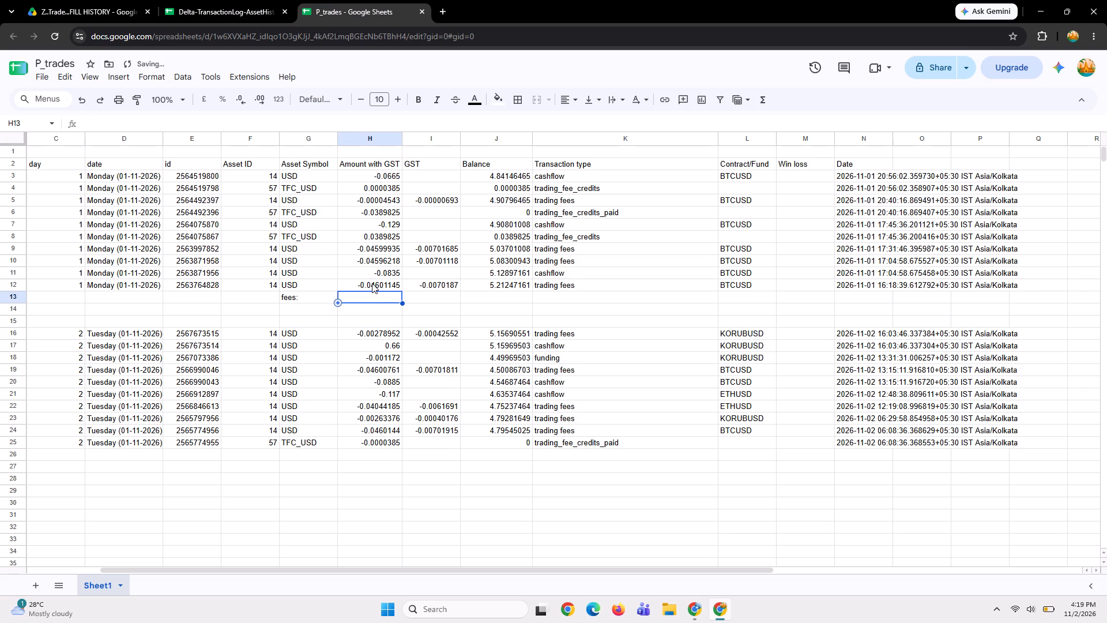
pyautogui.moveTo(372, 283); pyautogui.dragTo(368, 174)
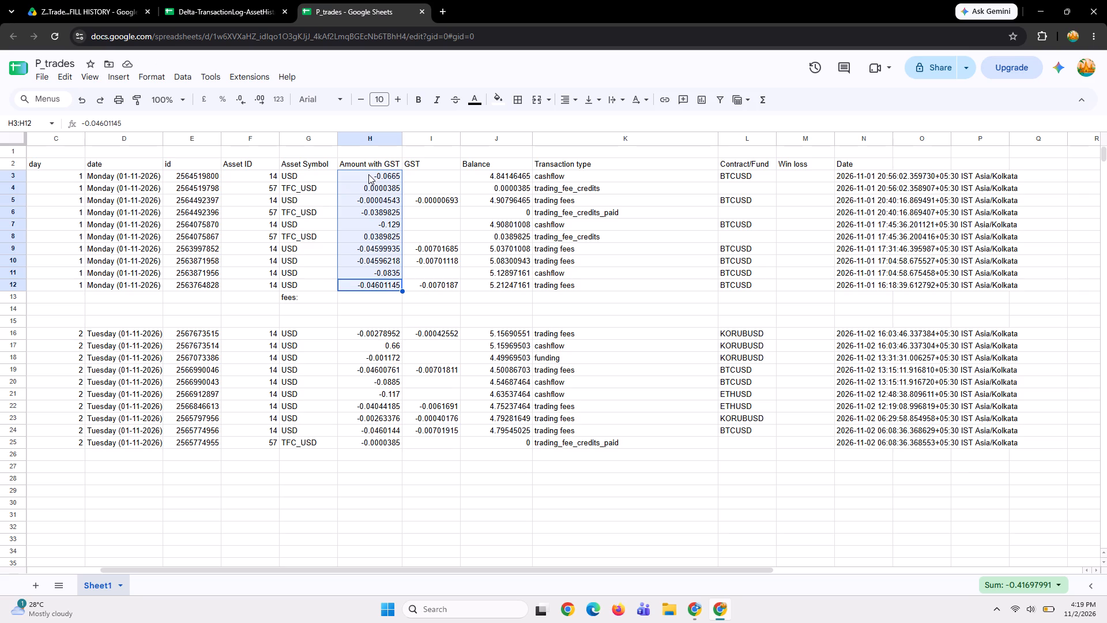
pyautogui.click(353, 298)
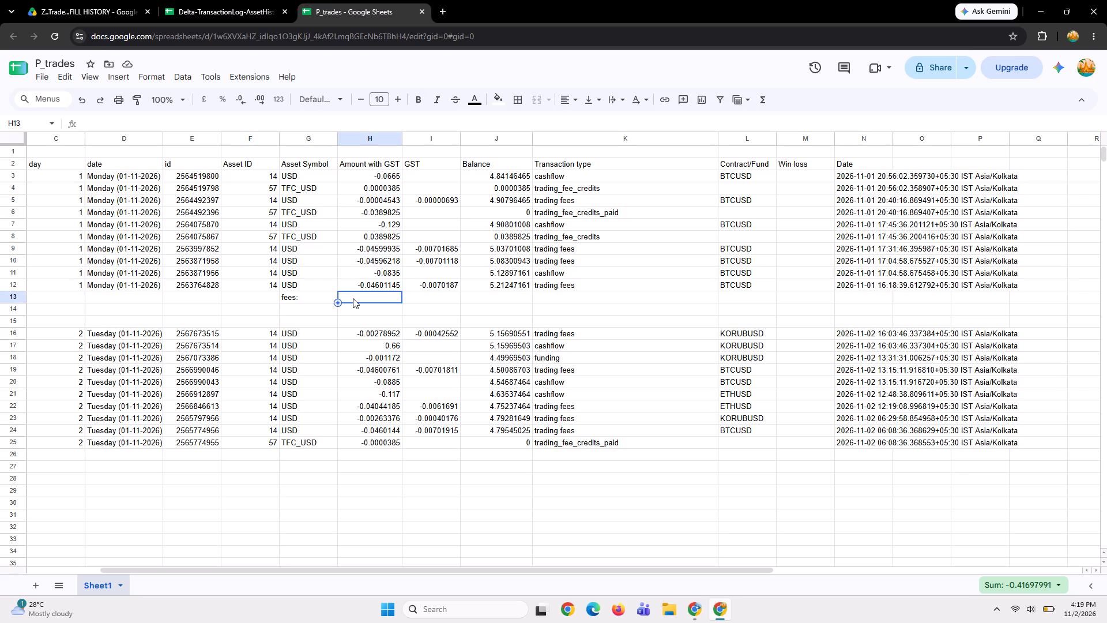
pyautogui.press('=')
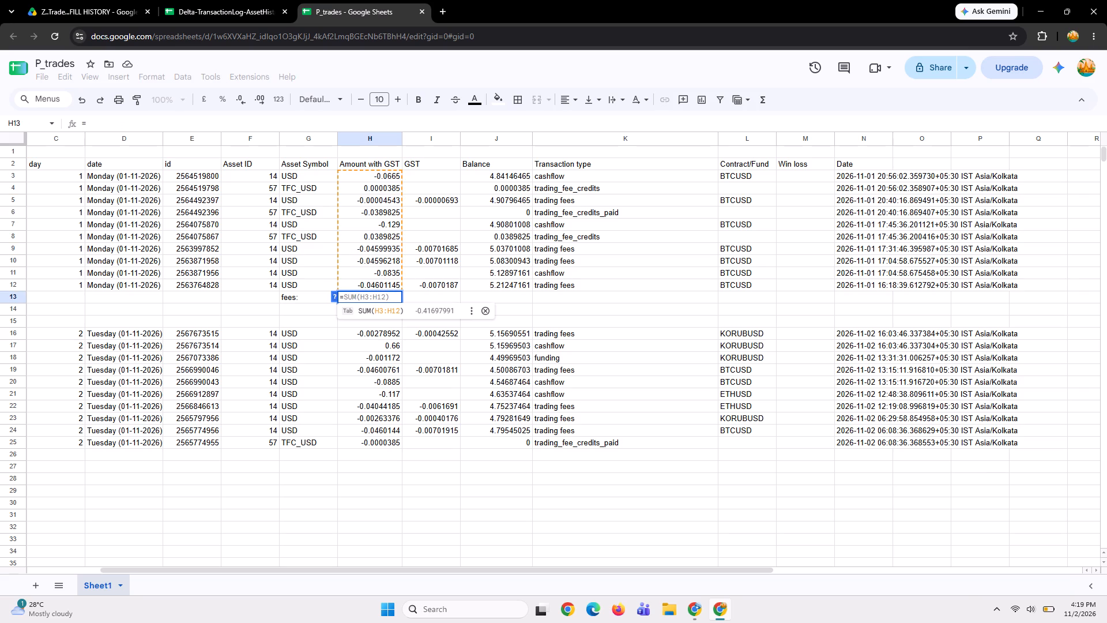
pyautogui.press('Return')
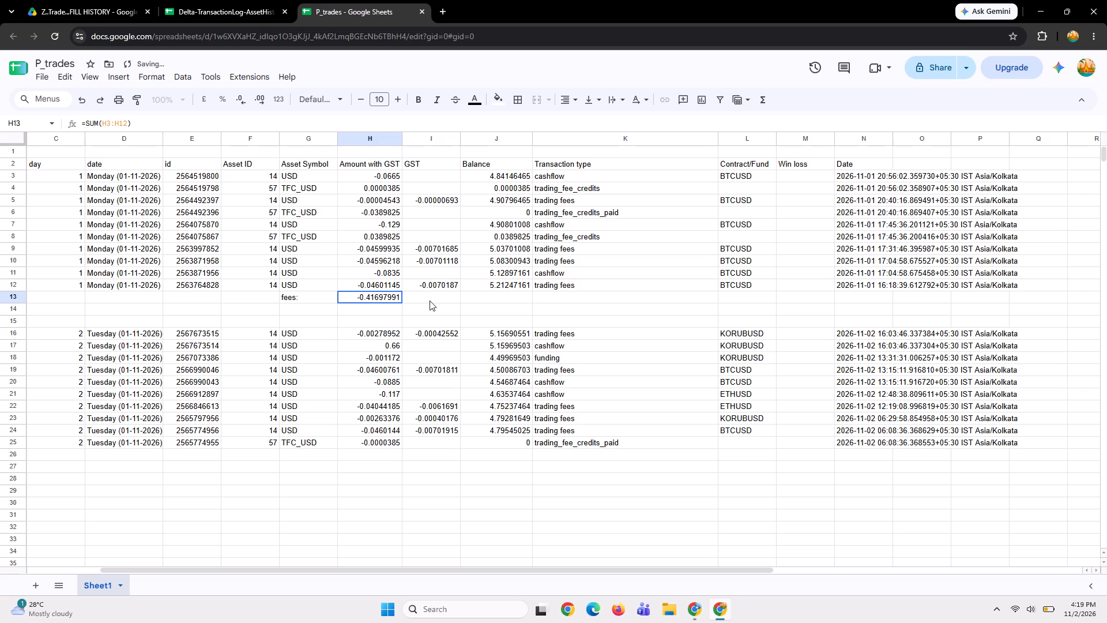
pyautogui.click(430, 300)
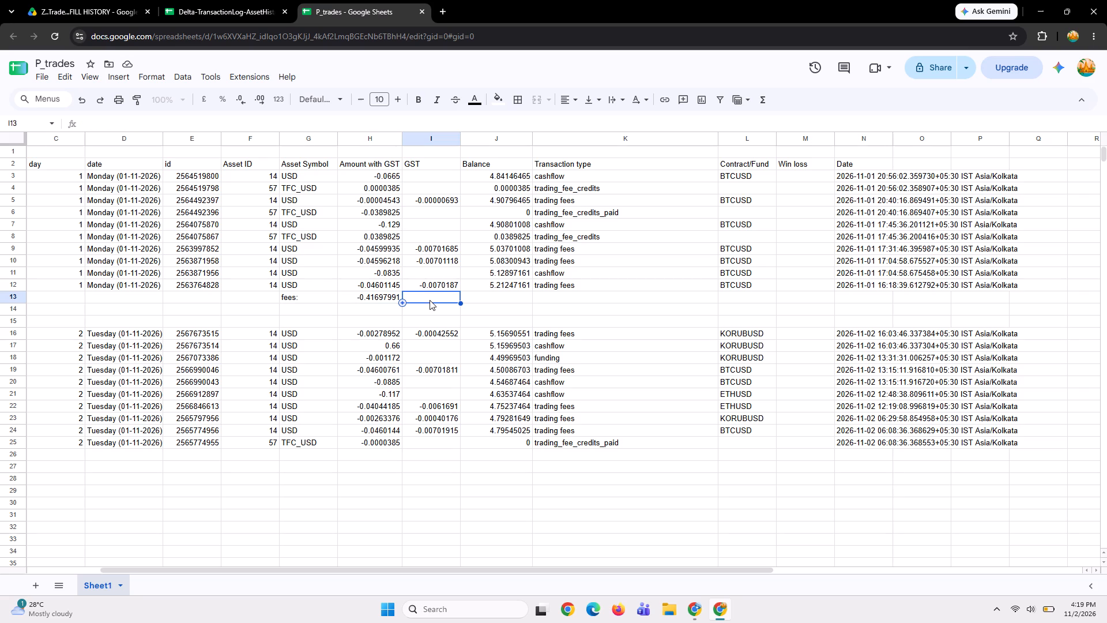
pyautogui.press('=')
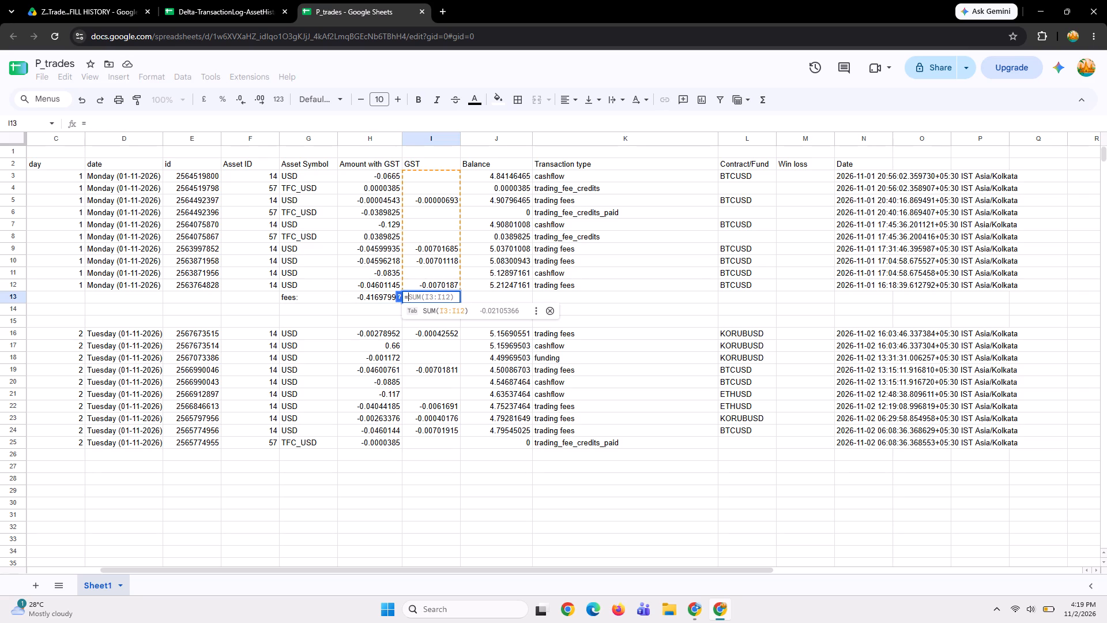
pyautogui.press('Return')
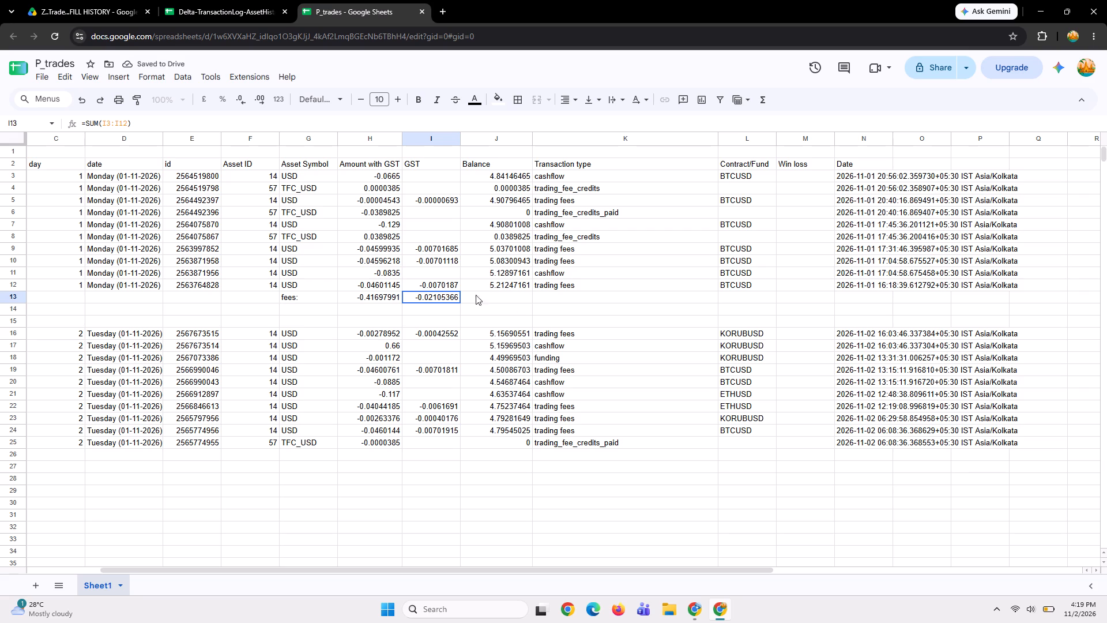
# In J13, enter the formula =difference(J3-J12) for the balance change over the 2026-11-01 block.
pyautogui.click(506, 298)
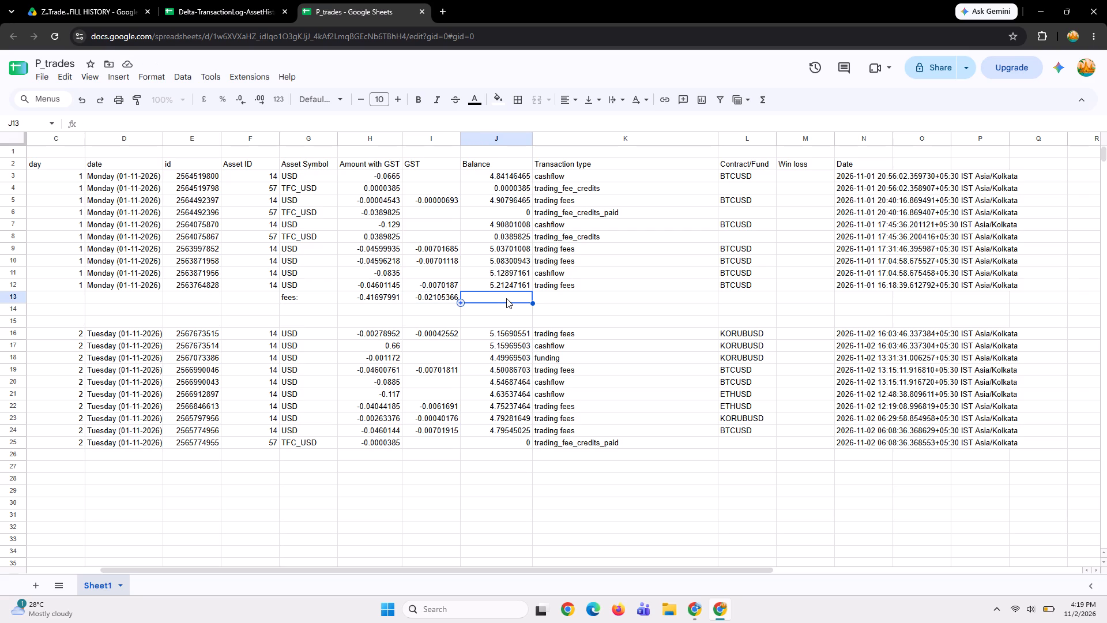
pyautogui.press('=')
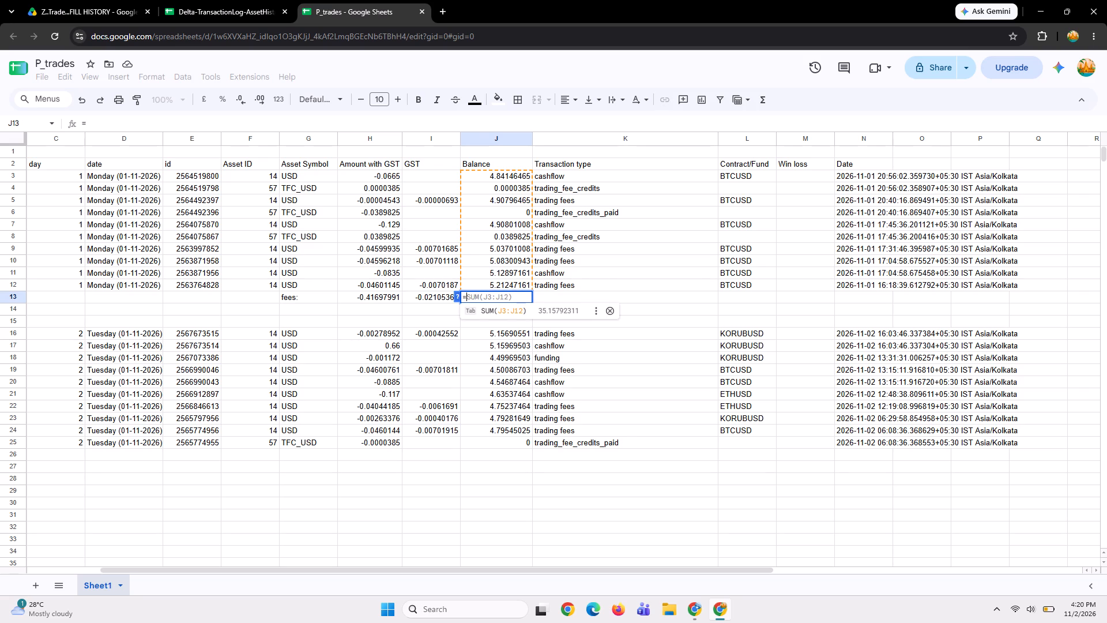
pyautogui.write('diff')
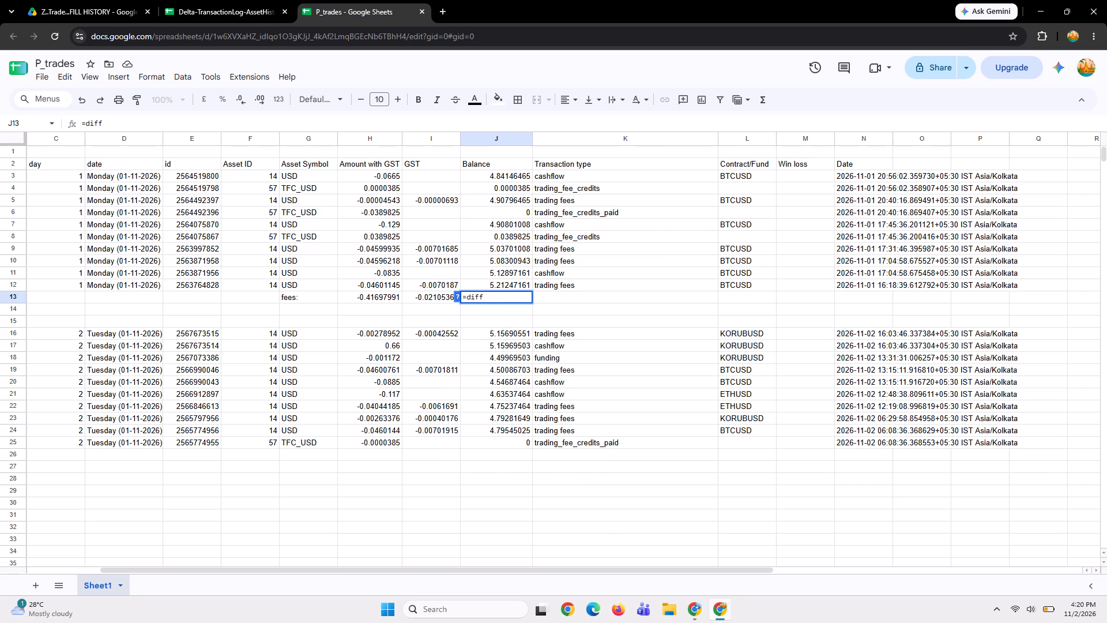
pyautogui.write('erence')
pyautogui.hotkey('shift', '(')
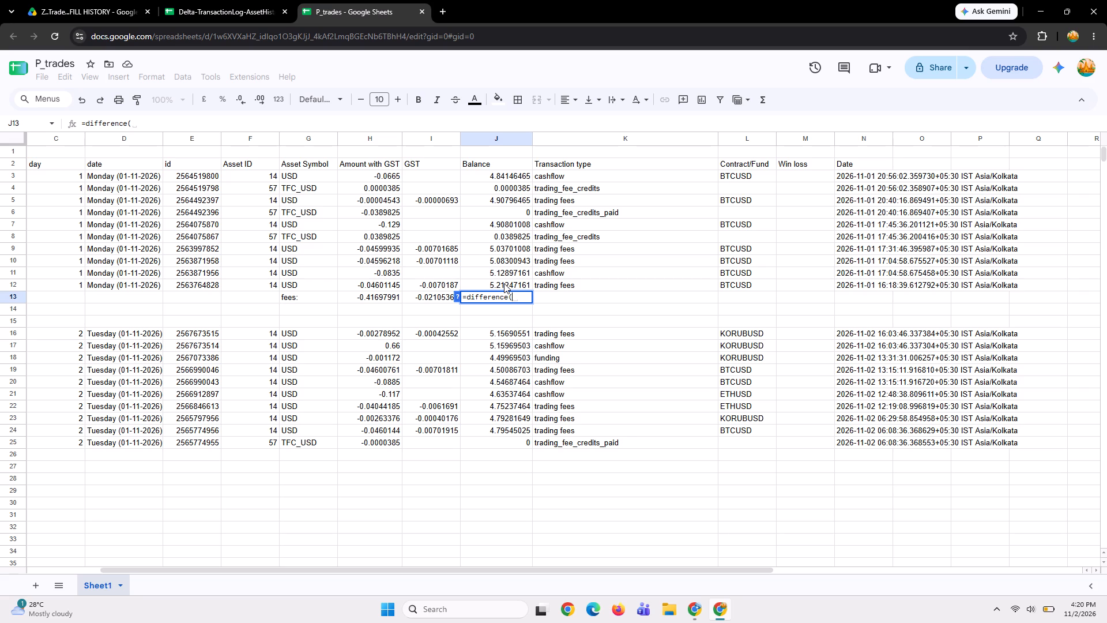
pyautogui.click(504, 283)
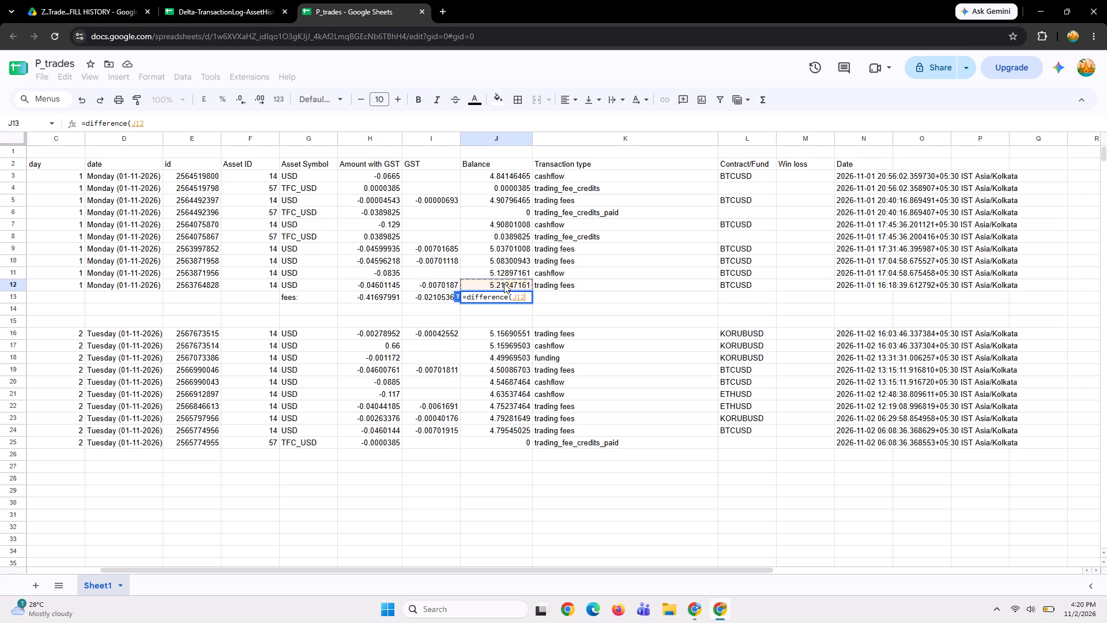
pyautogui.press('BackSpace')
pyautogui.press('BackSpace')
pyautogui.press('BackSpace')
pyautogui.click(485, 177)
pyautogui.press('-')
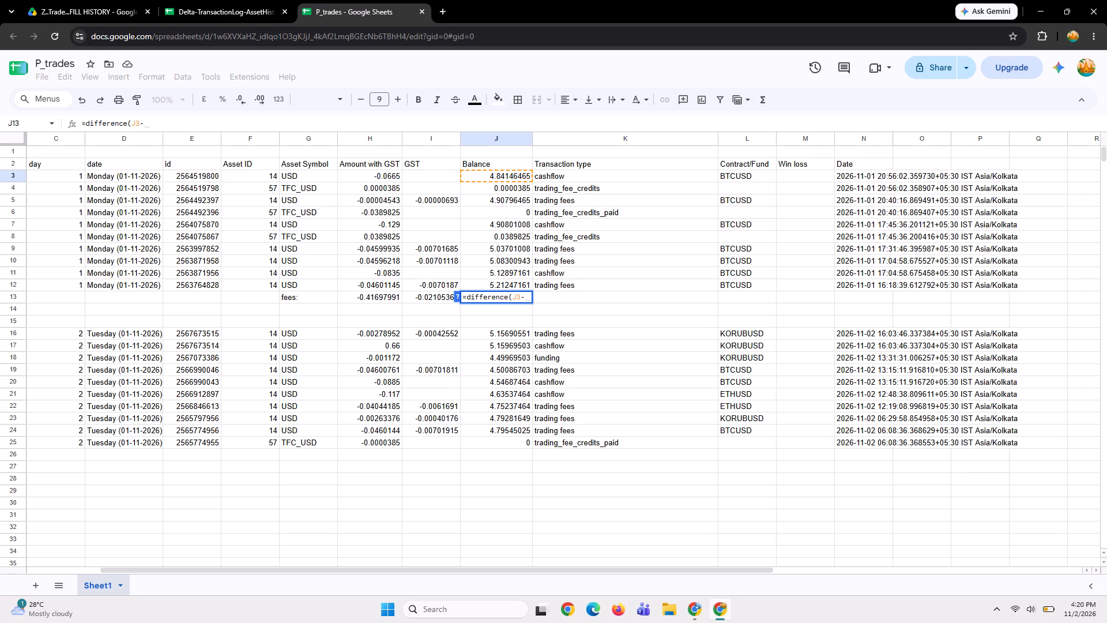
pyautogui.press('Down')
pyautogui.press('Down')
pyautogui.press('Up')
pyautogui.press('Up')
pyautogui.press('Up')
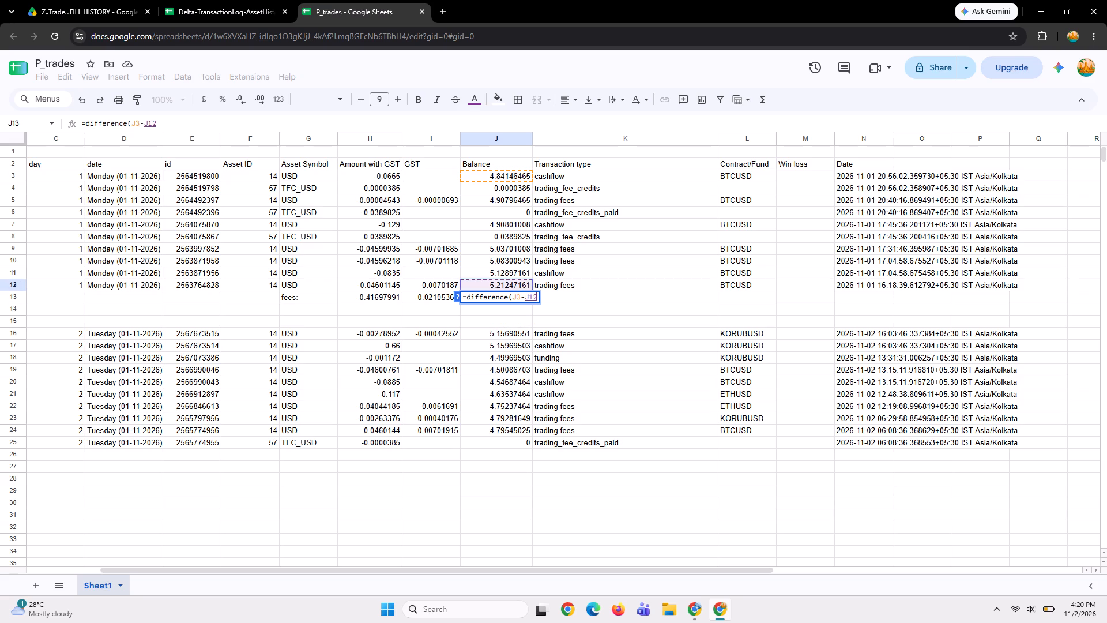
pyautogui.press('Return')
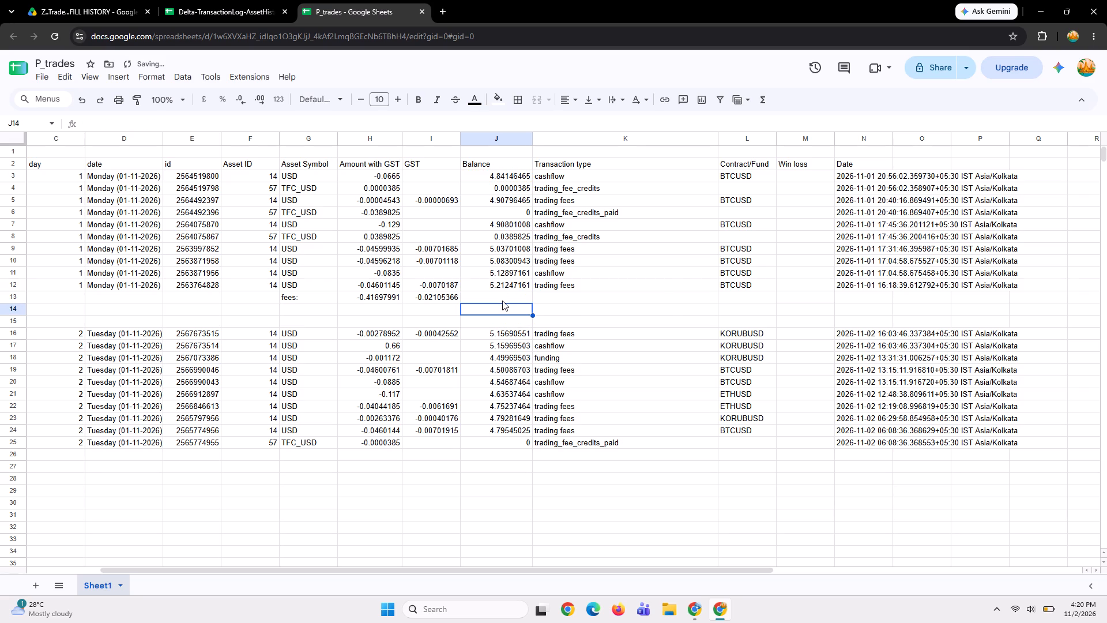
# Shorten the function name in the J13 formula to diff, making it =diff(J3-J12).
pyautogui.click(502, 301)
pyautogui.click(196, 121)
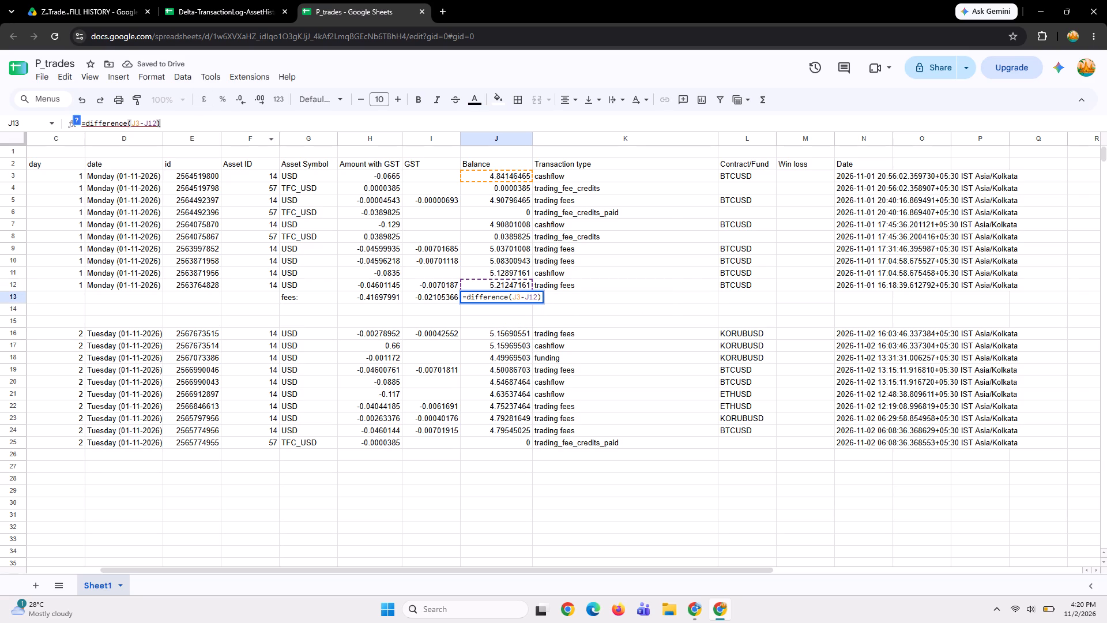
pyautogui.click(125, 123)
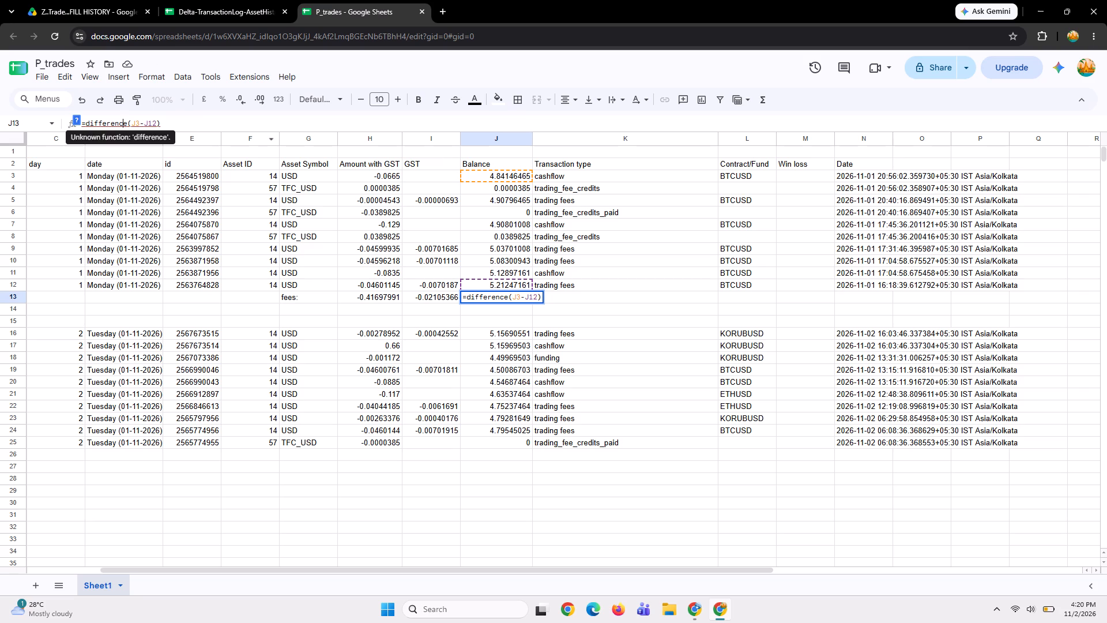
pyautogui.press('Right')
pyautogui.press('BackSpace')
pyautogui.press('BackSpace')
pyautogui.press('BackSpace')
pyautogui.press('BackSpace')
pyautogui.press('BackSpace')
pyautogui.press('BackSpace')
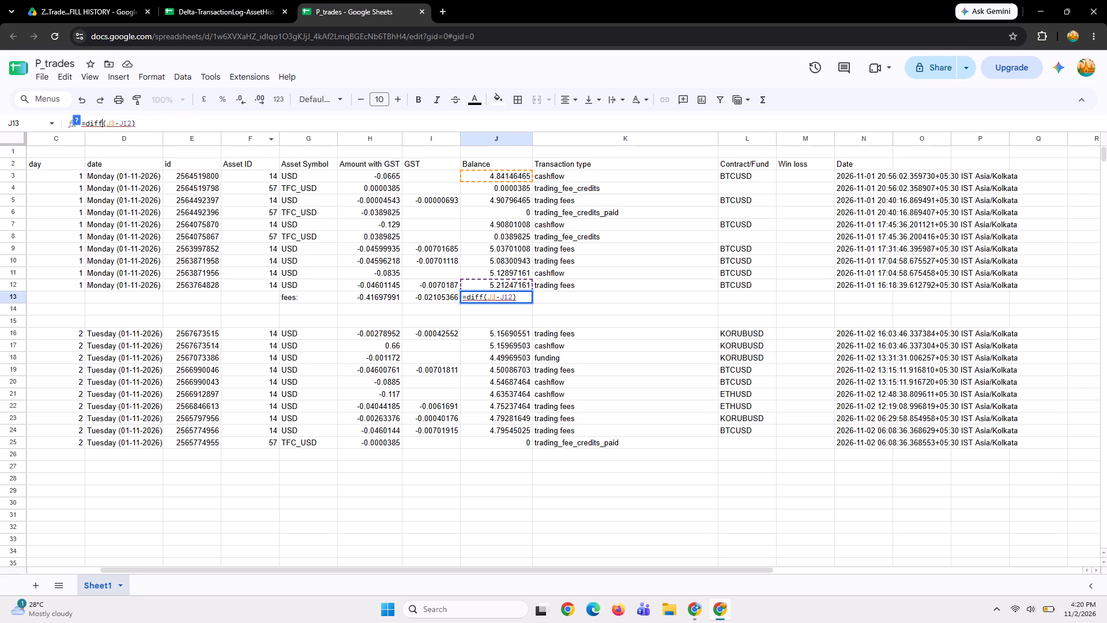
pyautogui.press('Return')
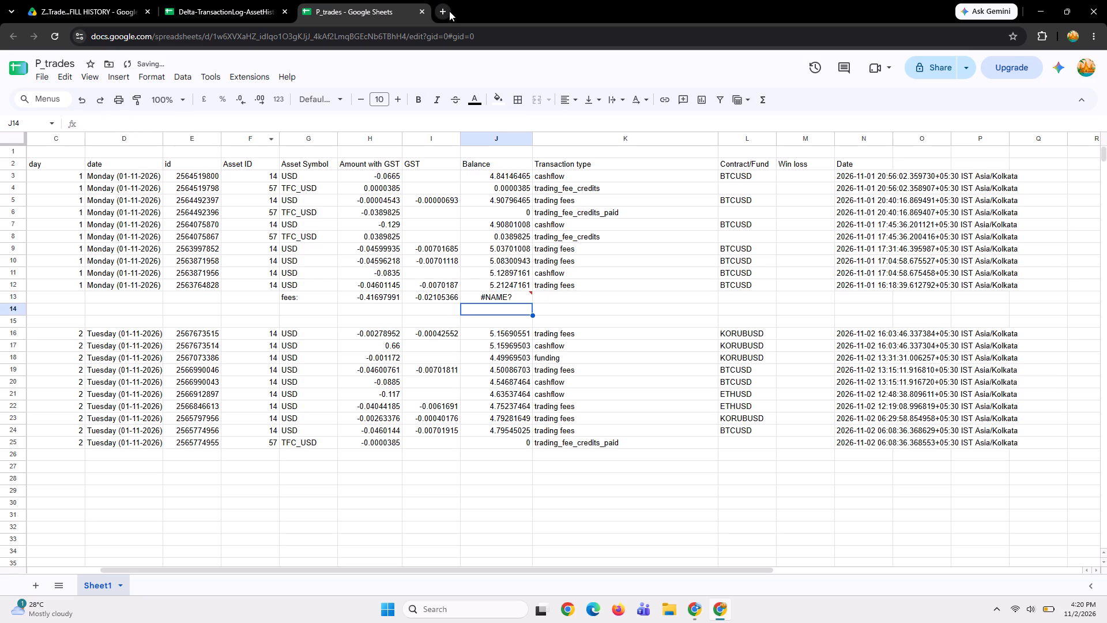
# In a new browser tab, search Google for "difference", refine it to "difference in excel", and look through the AI Overview.
pyautogui.click(449, 11)
pyautogui.click(503, 239)
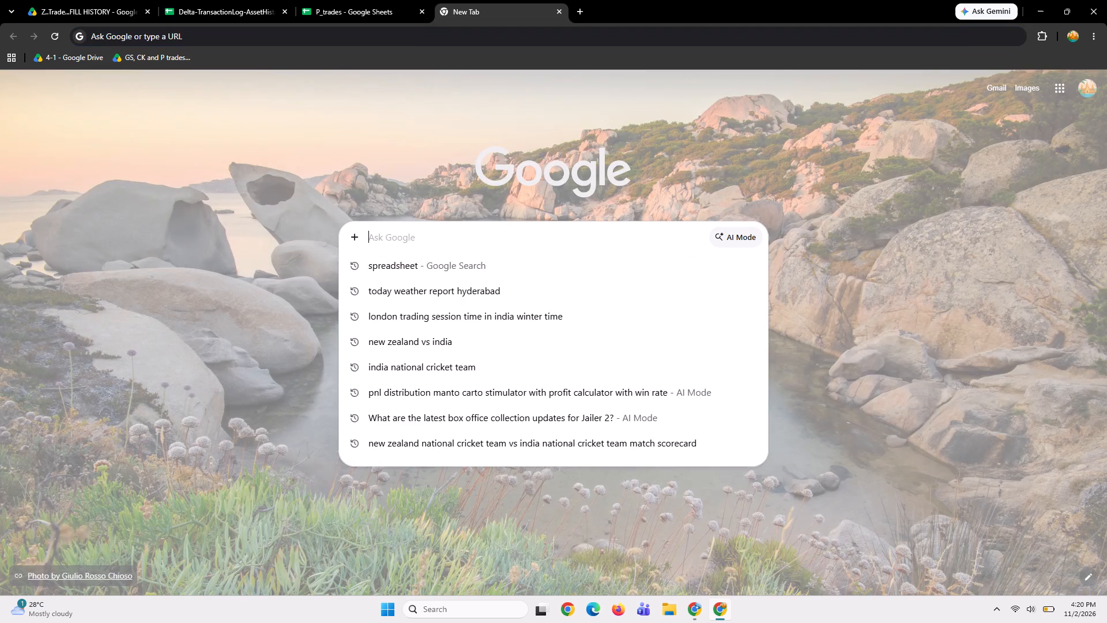
pyautogui.write('difference')
pyautogui.press('Return')
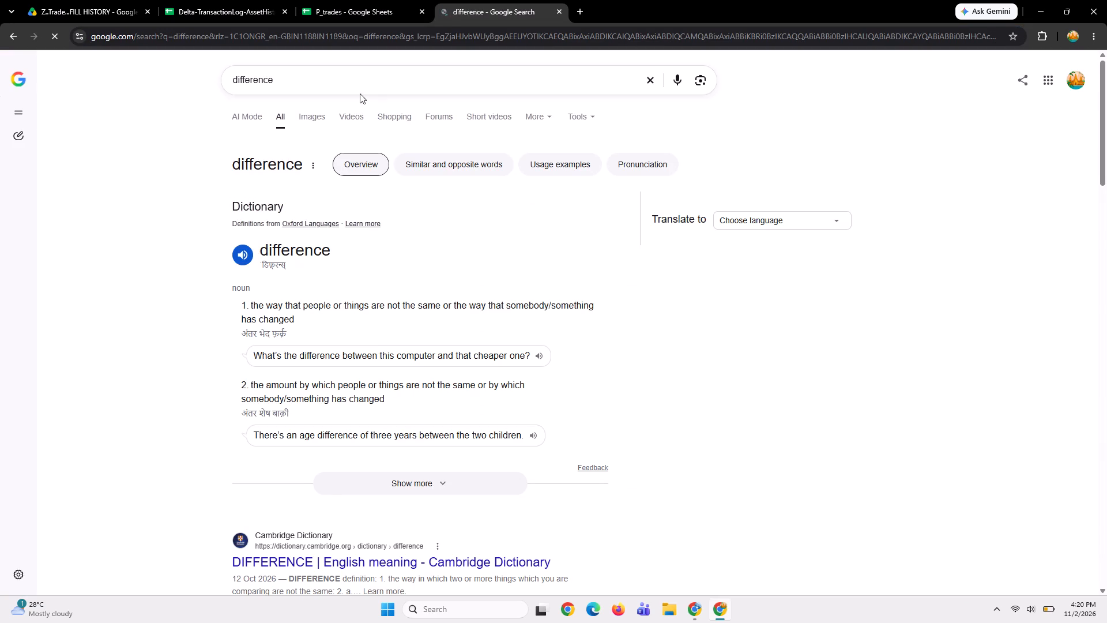
pyautogui.click(347, 89)
pyautogui.press('space')
pyautogui.write('in excel')
pyautogui.press('Return')
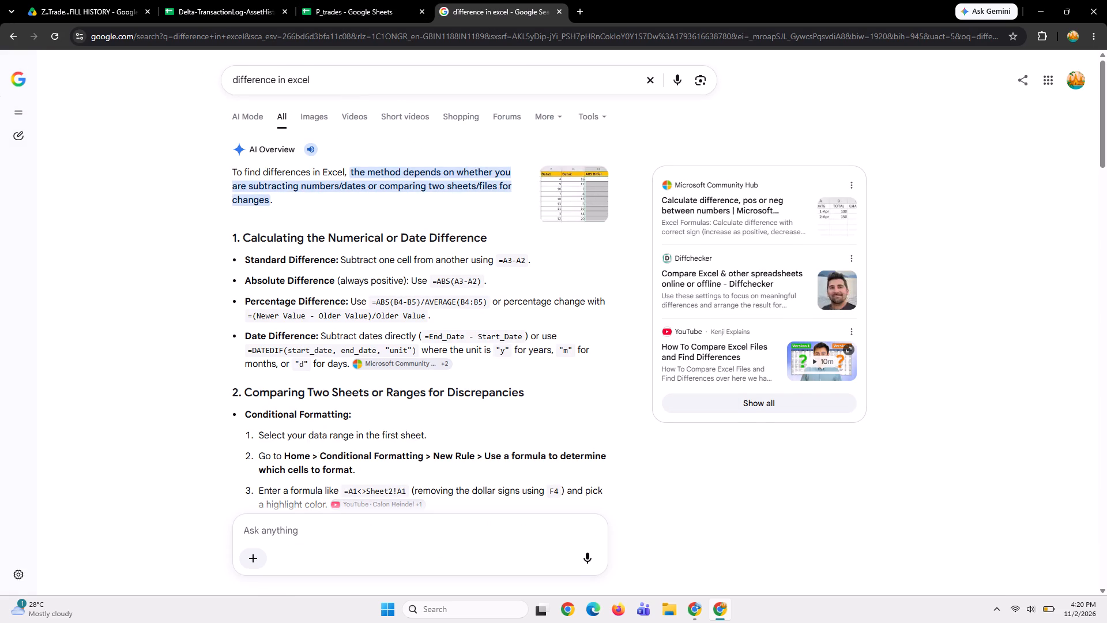
pyautogui.scroll(-4, 496, 354)
pyautogui.hscroll(1, 505, 419)
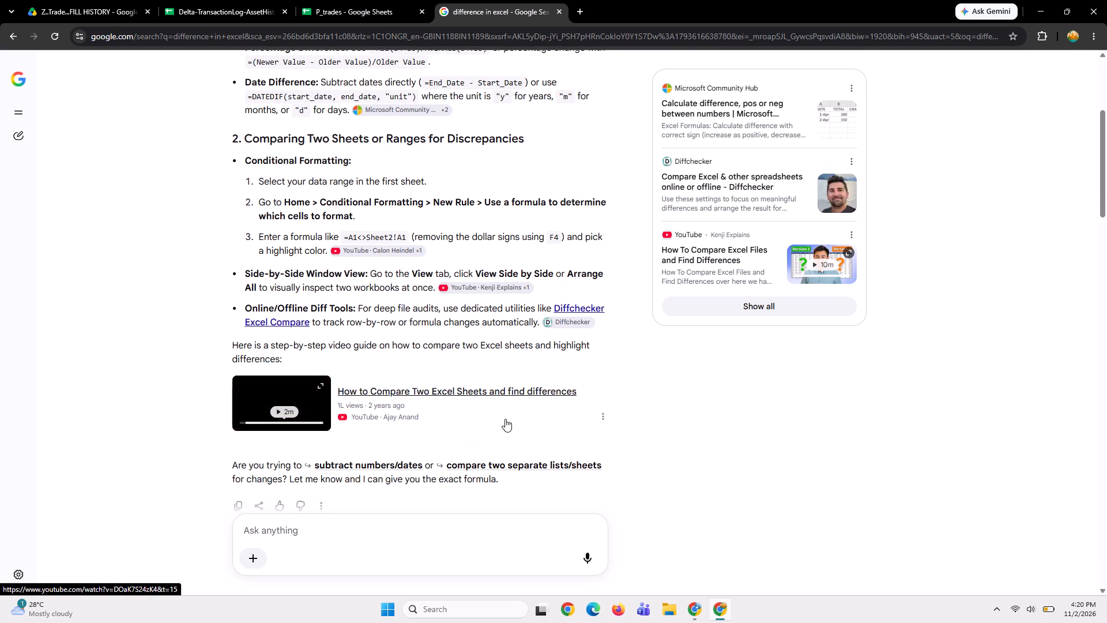
pyautogui.hscroll(2, 505, 419)
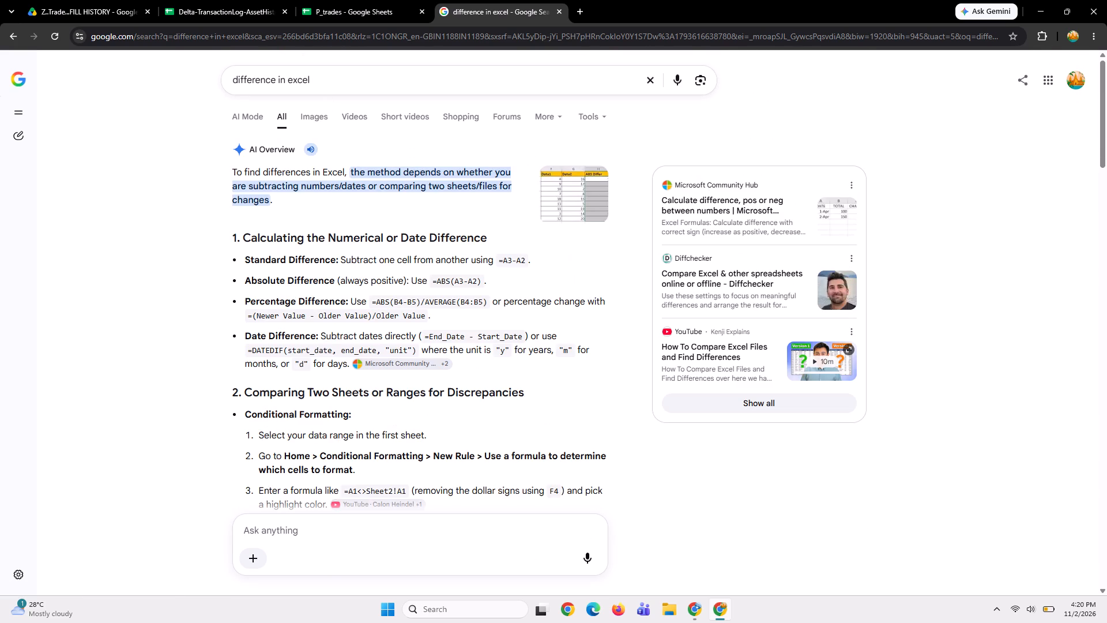
# Extend the Google search to "difference in excel substraction" to look up the subtraction formula.
pyautogui.click(326, 85)
pyautogui.press('space')
pyautogui.write('substraction')
pyautogui.press('Return')
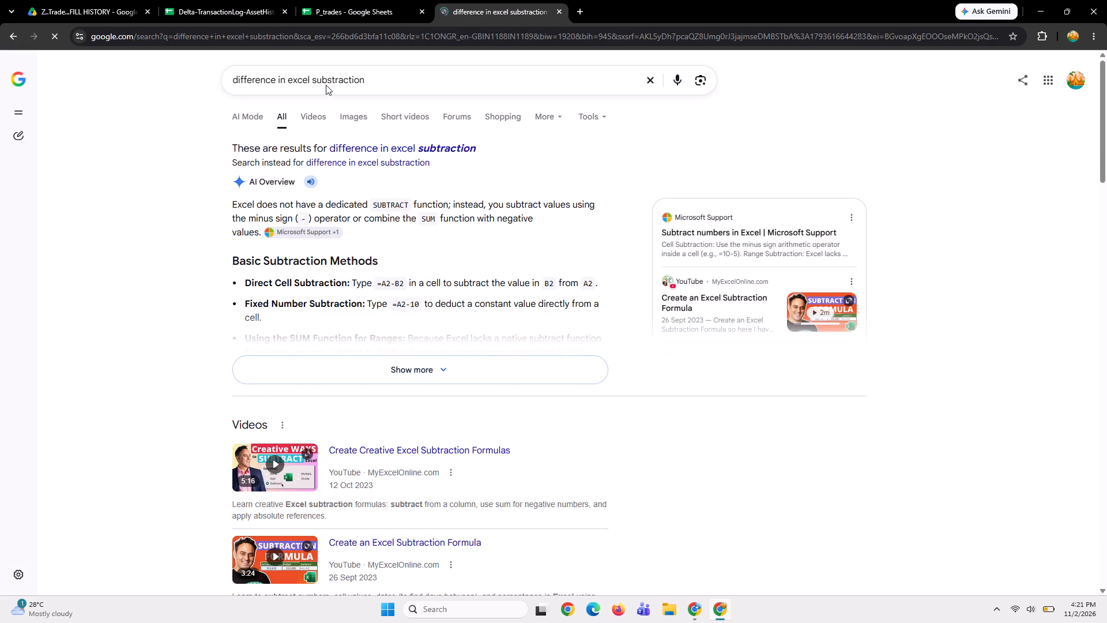
# Back in the P_trades sheet, remove the function name from J13 so the formula reads =(J3-J12).
pyautogui.click(337, 16)
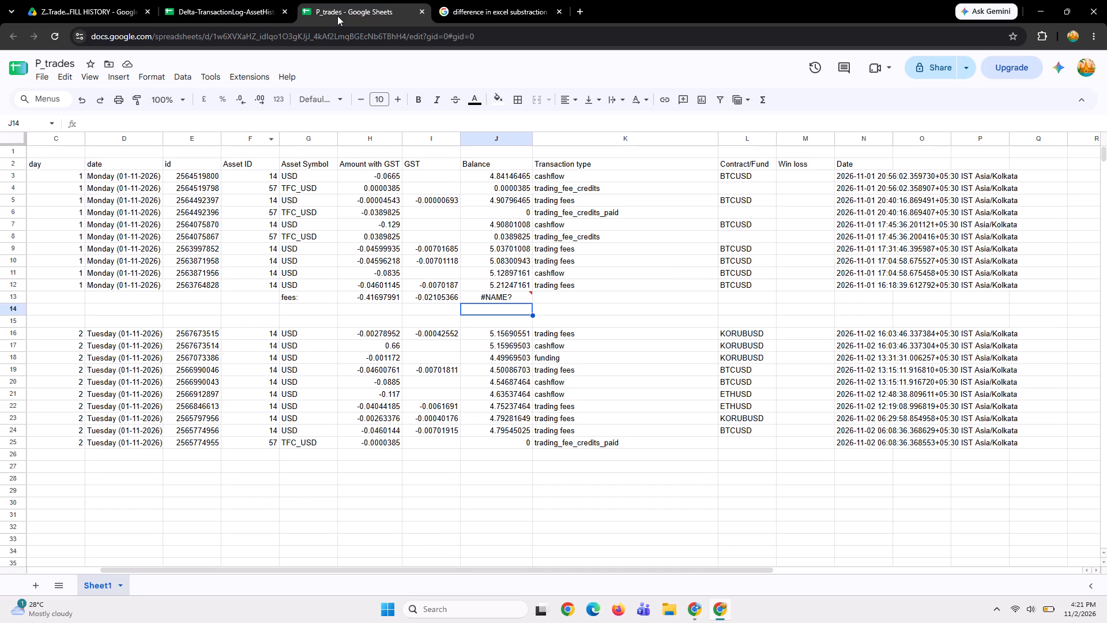
pyautogui.click(503, 300)
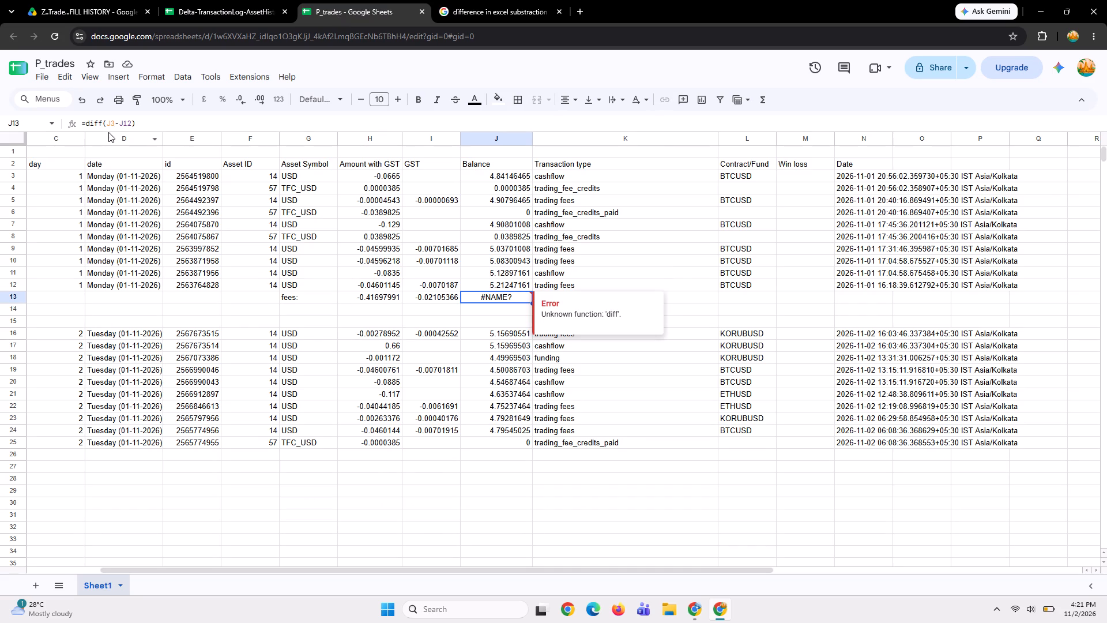
pyautogui.click(103, 123)
pyautogui.press('BackSpace')
pyautogui.press('BackSpace')
pyautogui.press('BackSpace')
pyautogui.press('BackSpace')
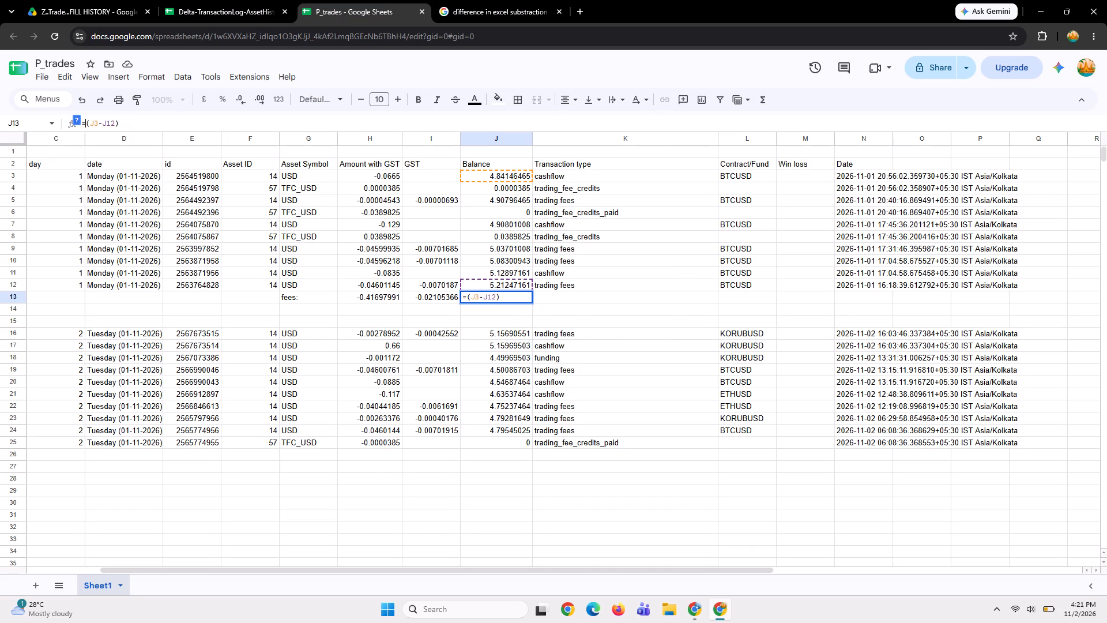
pyautogui.press('Return')
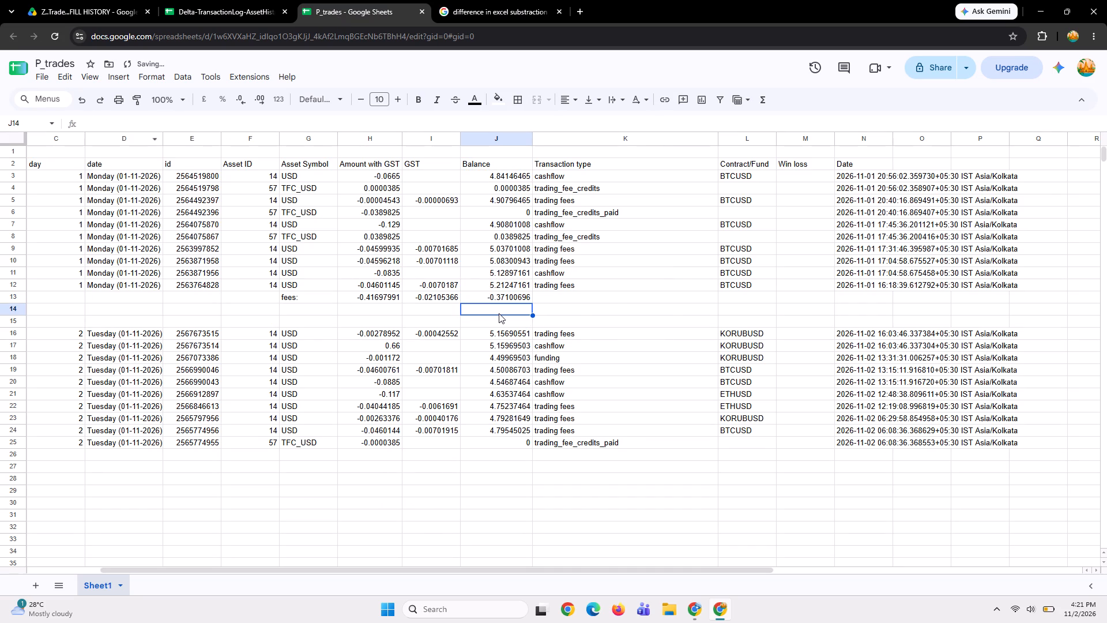
pyautogui.click(138, 122)
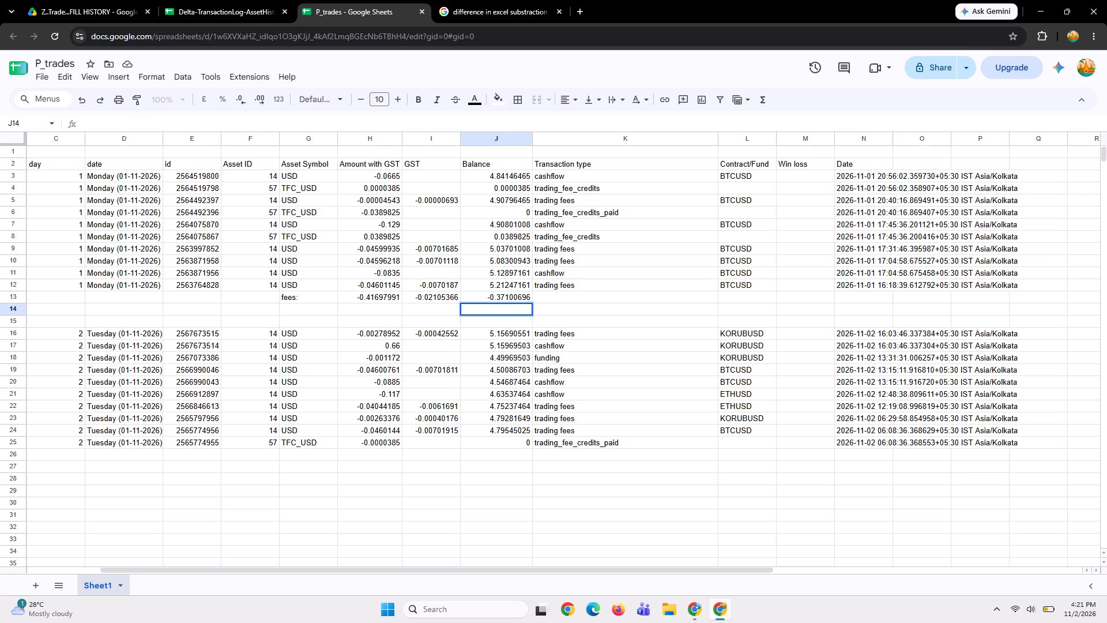
pyautogui.click(500, 295)
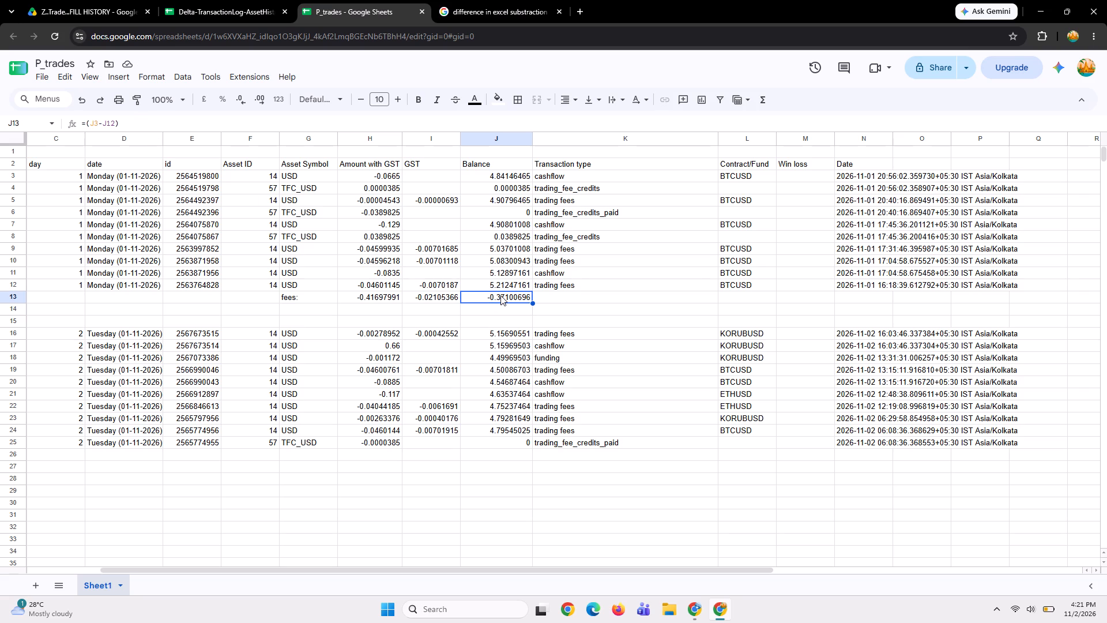
# Fill the fee total in H13 and the GST total in I13 with yellow.
pyautogui.scroll(1, 500, 295)
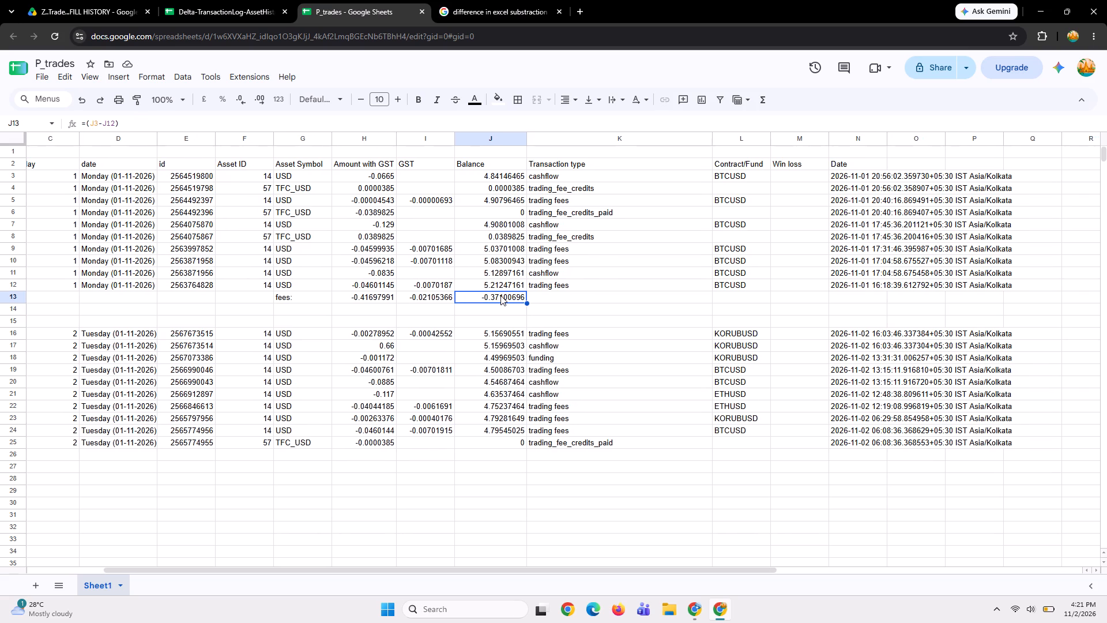
pyautogui.scroll(1, 500, 295)
pyautogui.hscroll(2, 500, 295)
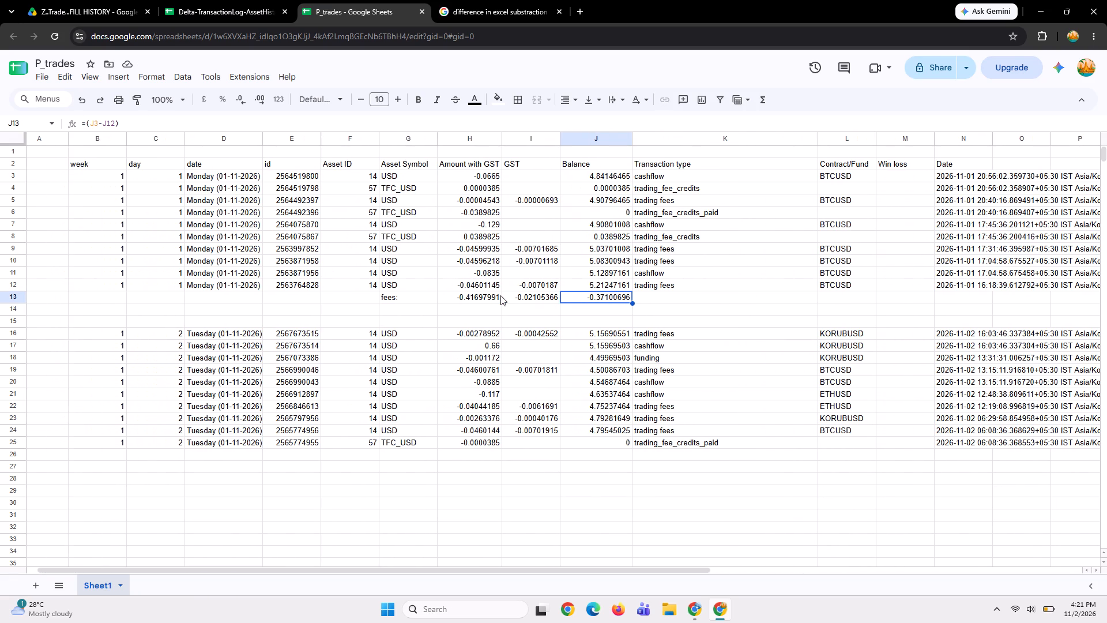
pyautogui.scroll(1, 500, 295)
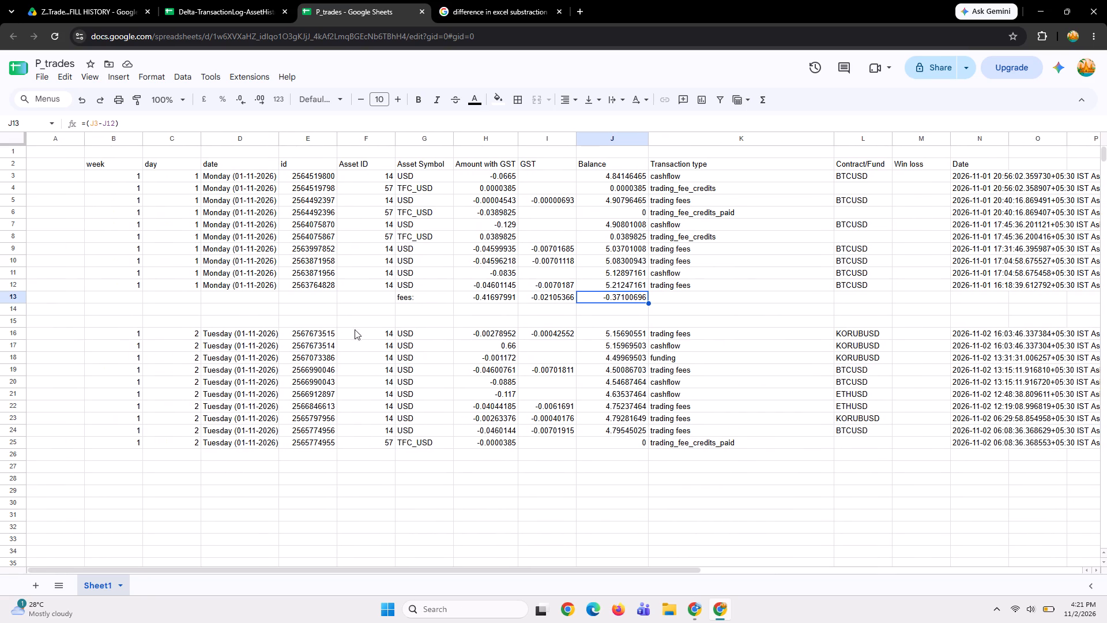
pyautogui.click(603, 299)
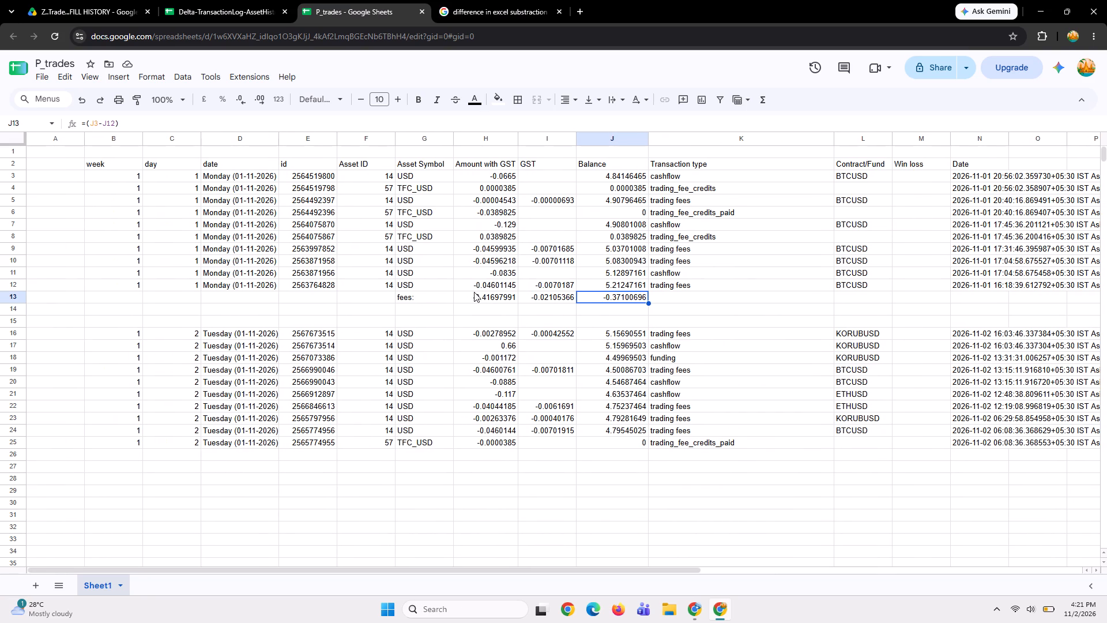
pyautogui.click(466, 297)
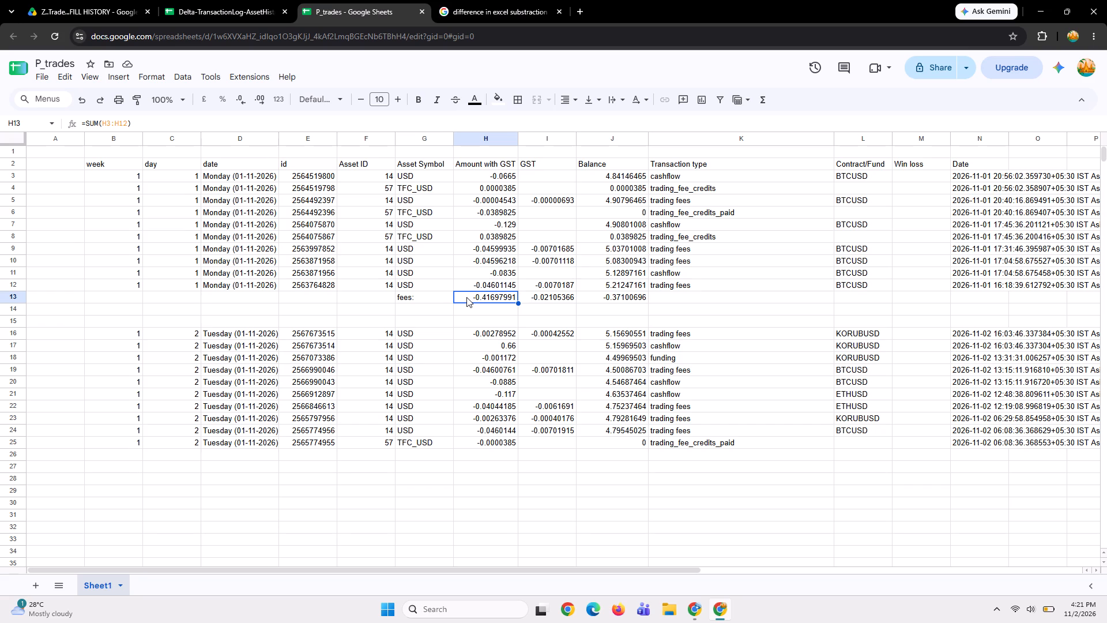
pyautogui.click(501, 100)
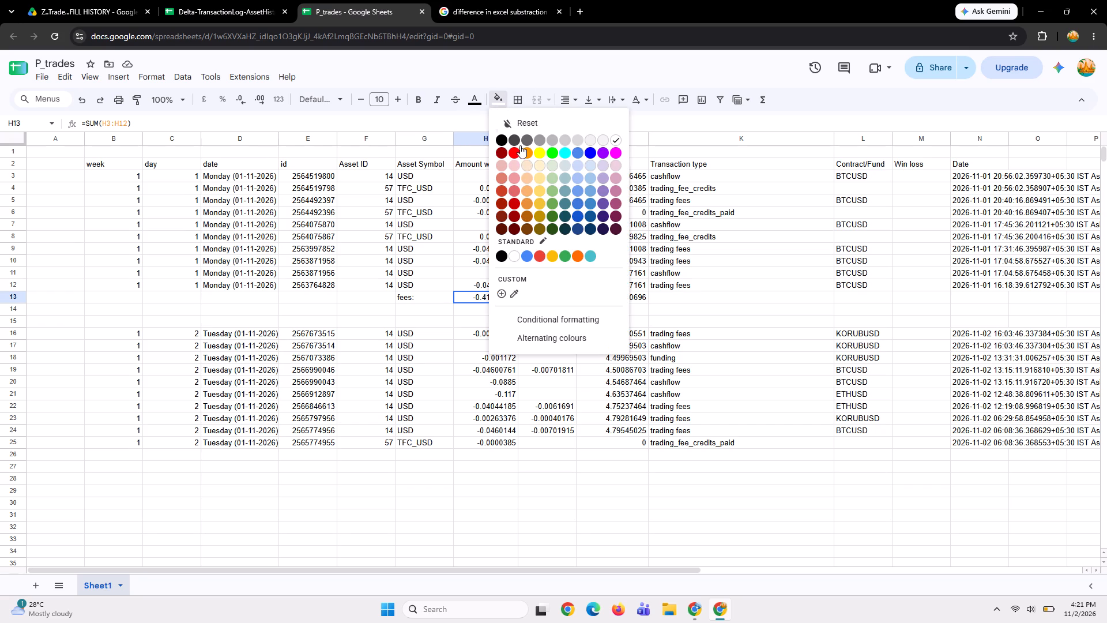
pyautogui.click(544, 155)
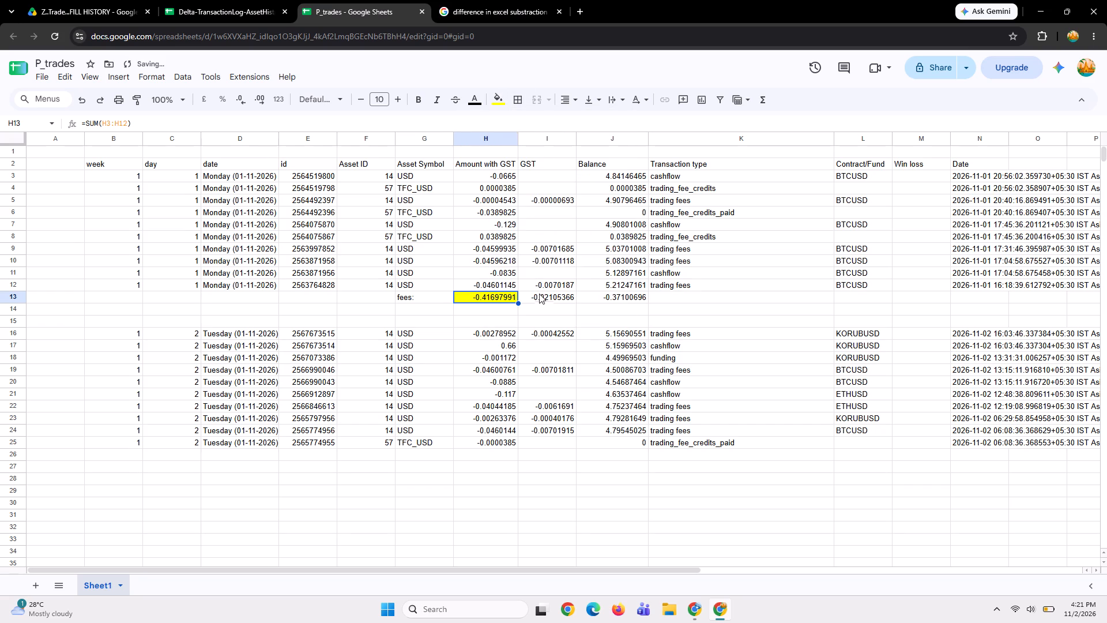
pyautogui.click(540, 297)
pyautogui.click(498, 104)
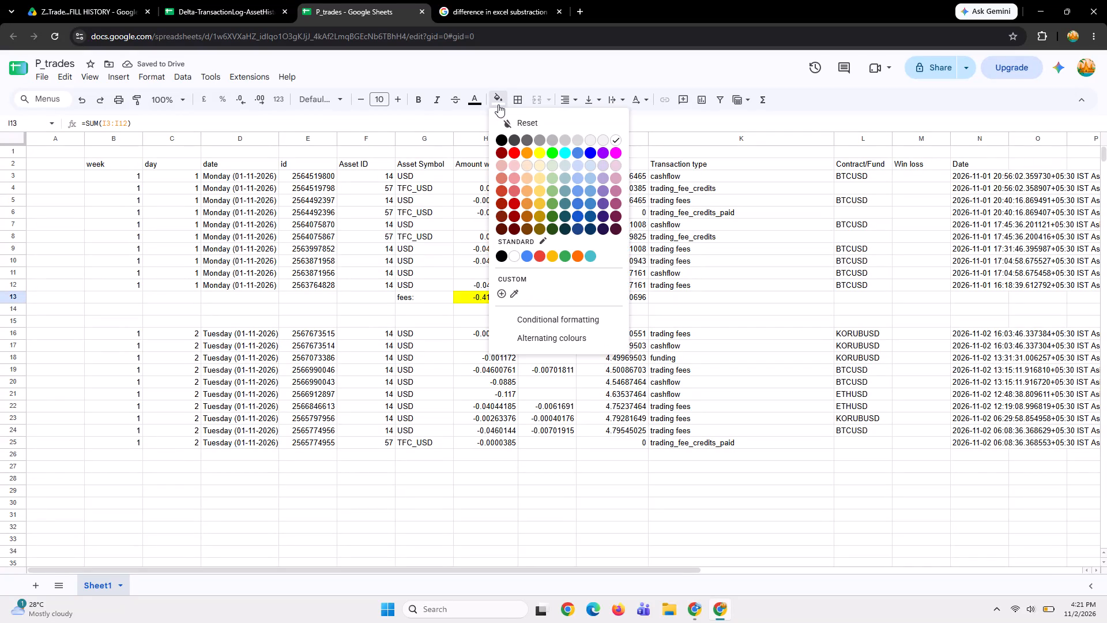
pyautogui.click(541, 153)
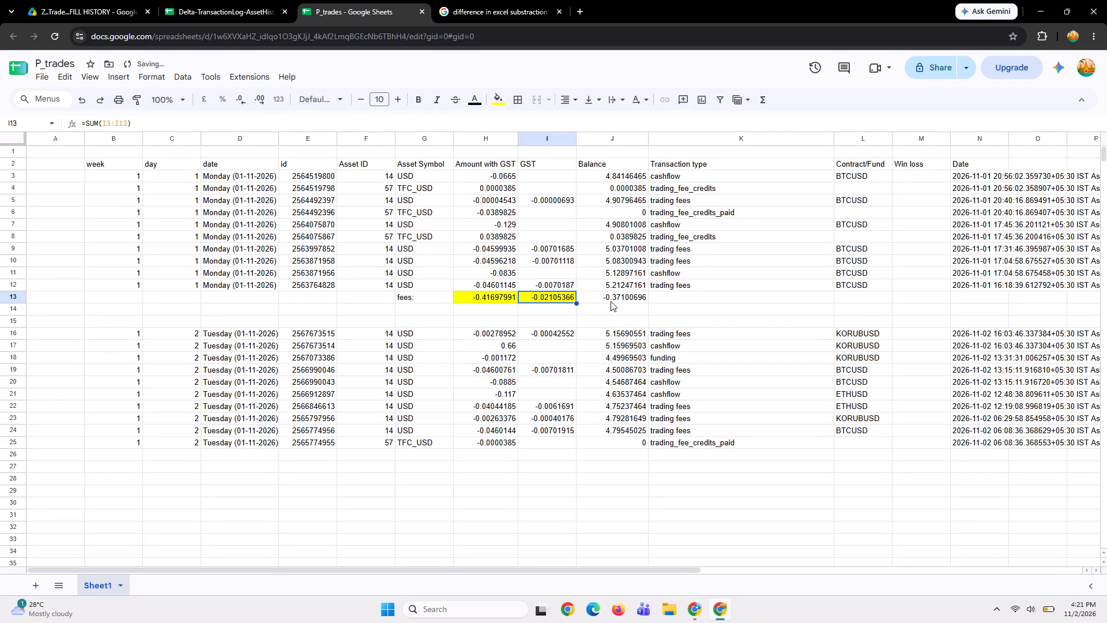
# Fill the balance change in J13 with light red.
pyautogui.click(611, 301)
pyautogui.click(498, 98)
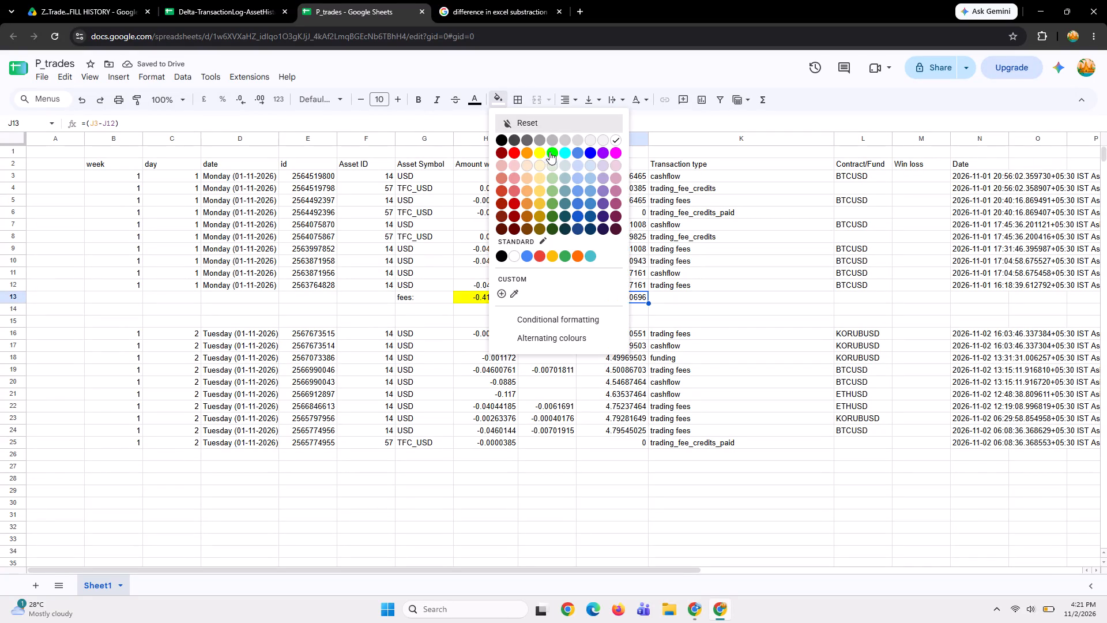
pyautogui.click(515, 152)
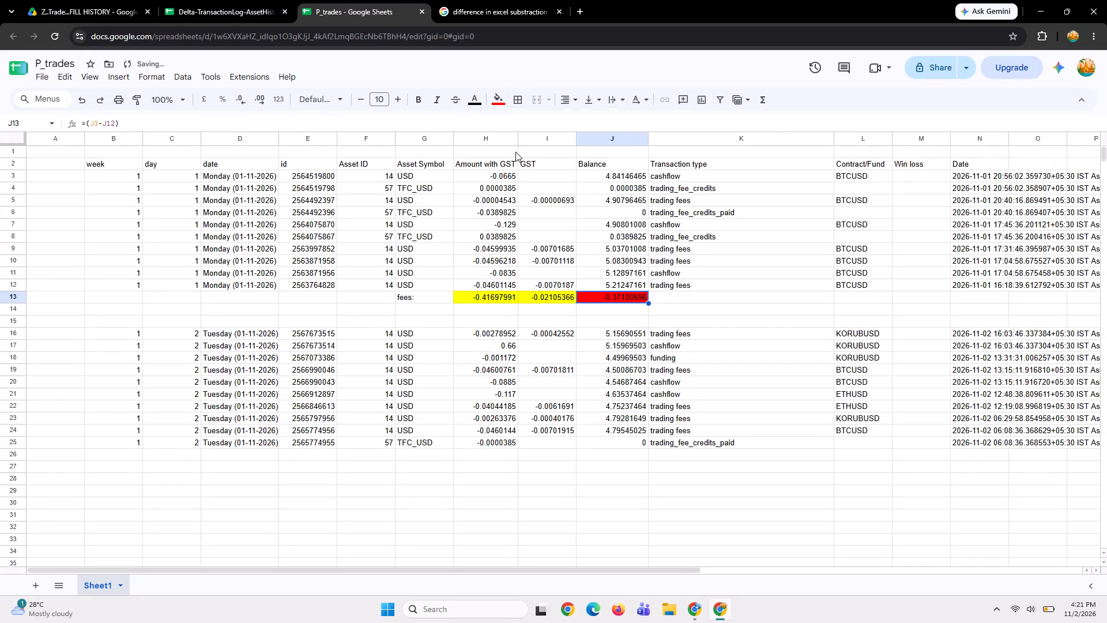
pyautogui.click(500, 100)
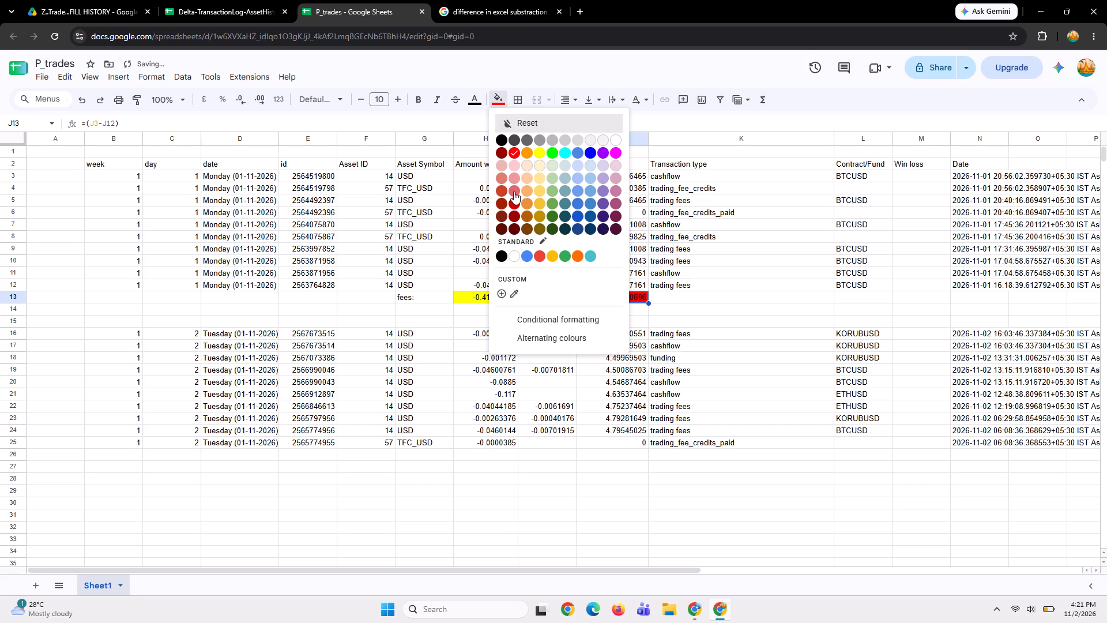
pyautogui.click(514, 184)
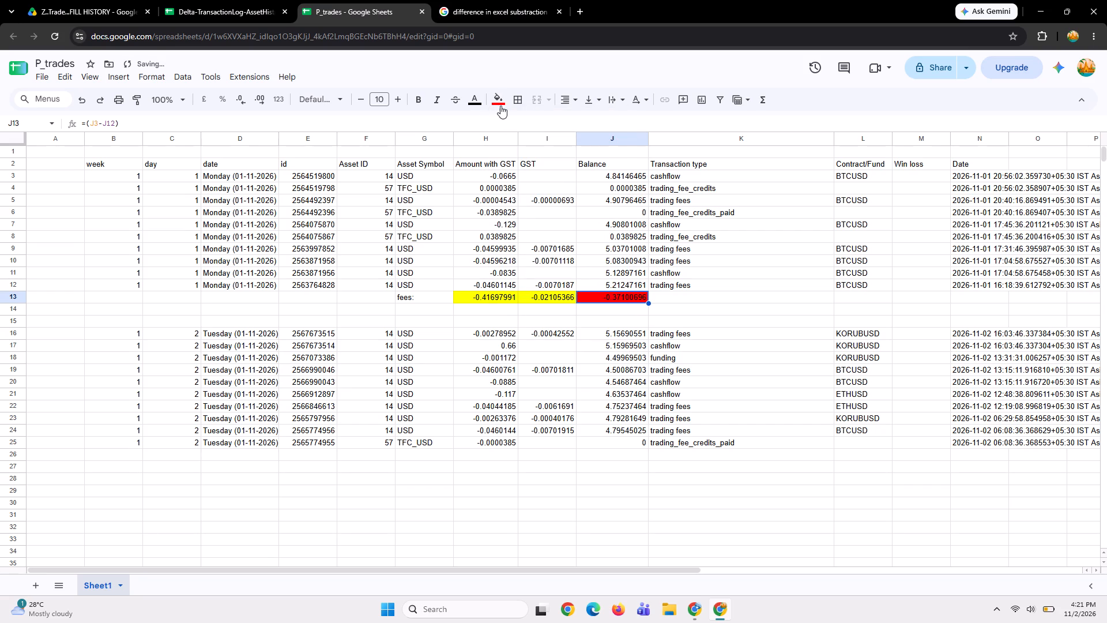
pyautogui.moveTo(499, 105); pyautogui.dragTo(515, 178)
pyautogui.click(515, 178)
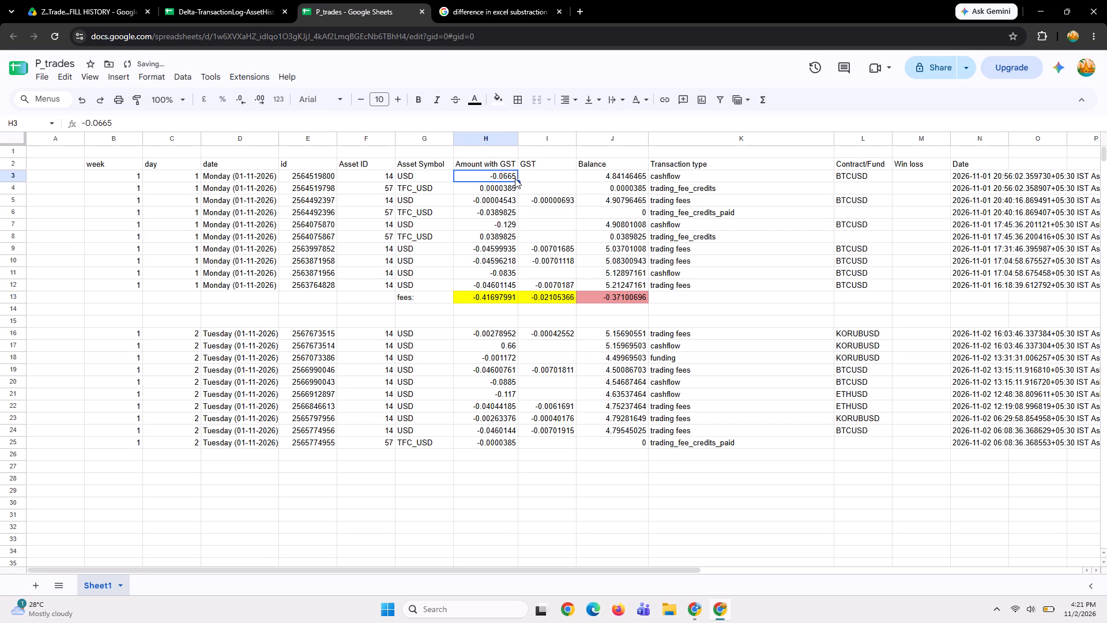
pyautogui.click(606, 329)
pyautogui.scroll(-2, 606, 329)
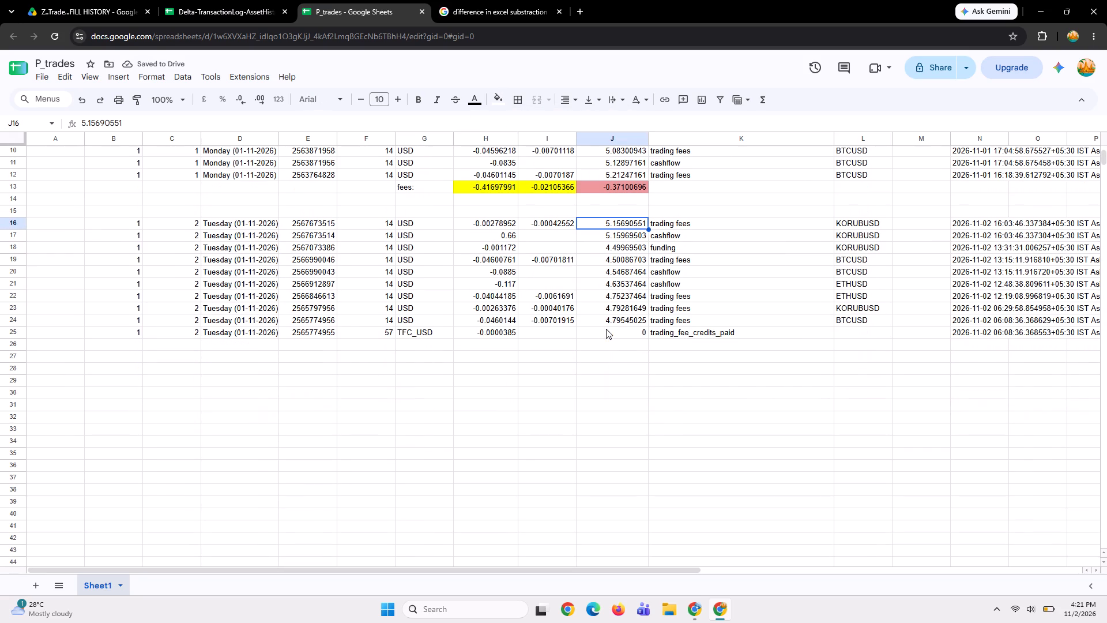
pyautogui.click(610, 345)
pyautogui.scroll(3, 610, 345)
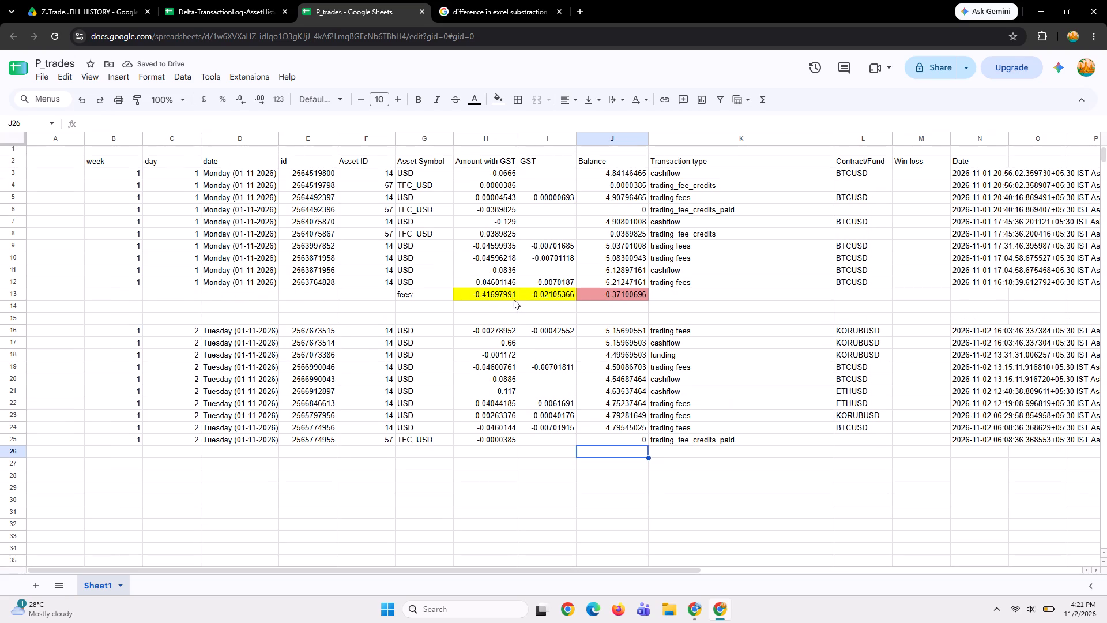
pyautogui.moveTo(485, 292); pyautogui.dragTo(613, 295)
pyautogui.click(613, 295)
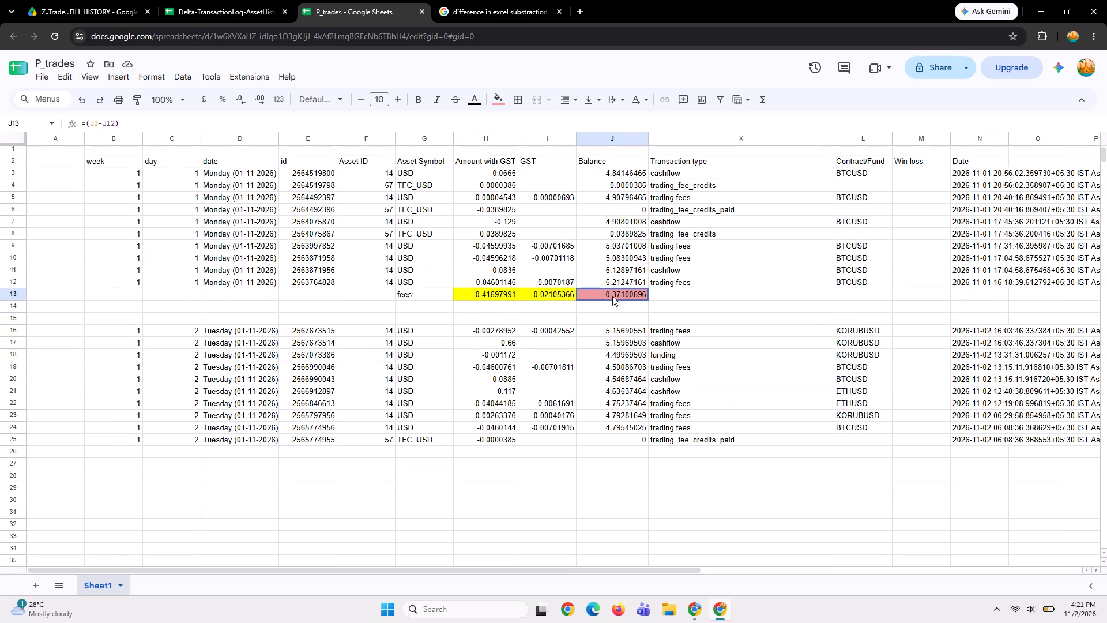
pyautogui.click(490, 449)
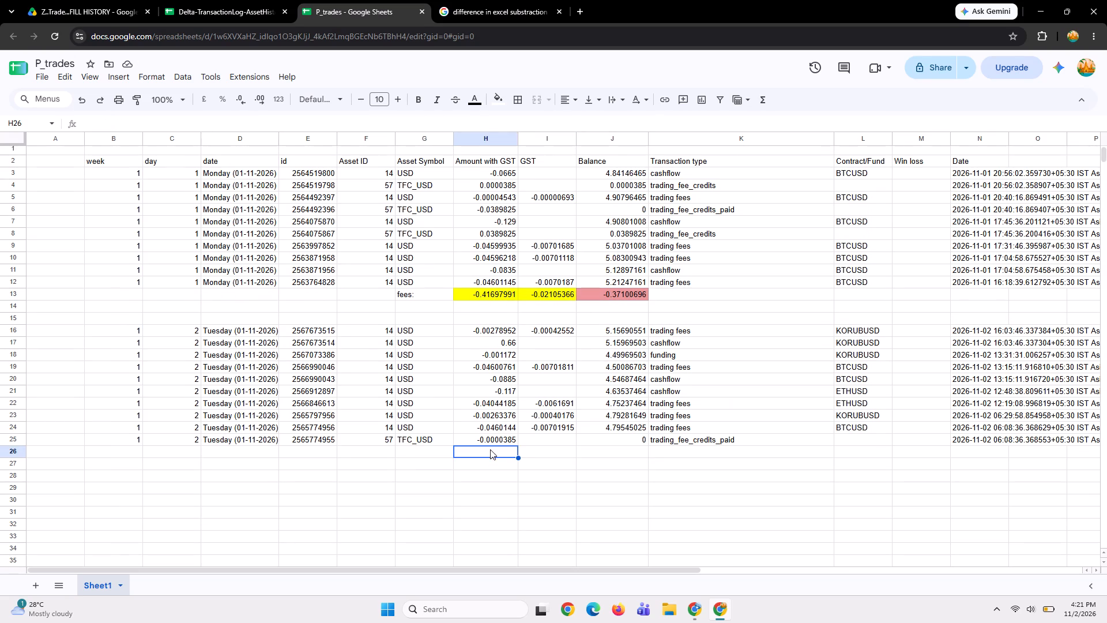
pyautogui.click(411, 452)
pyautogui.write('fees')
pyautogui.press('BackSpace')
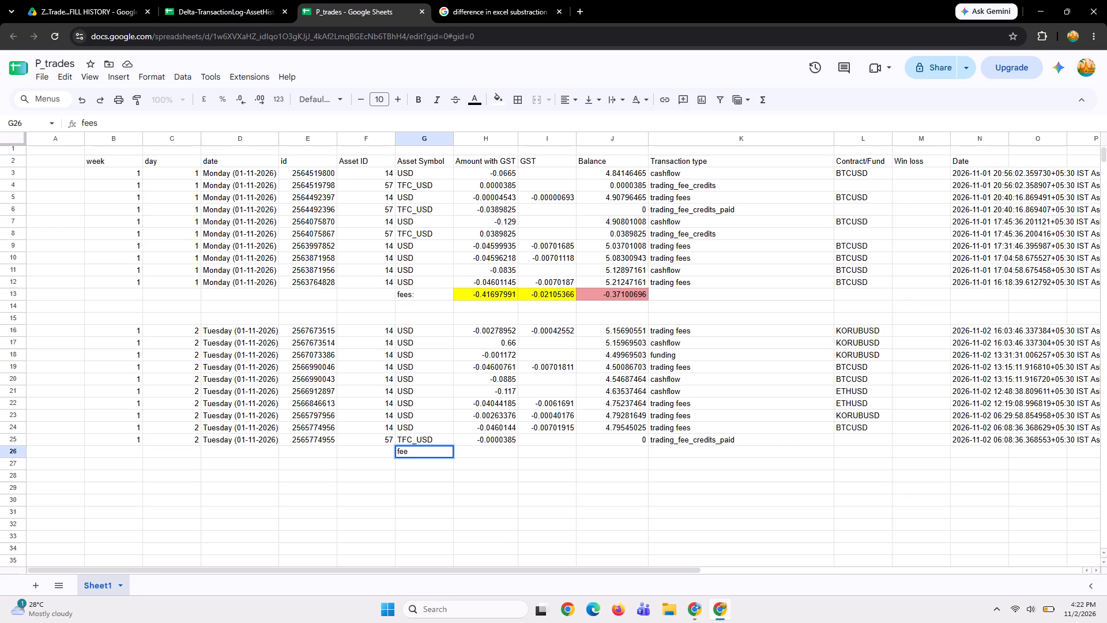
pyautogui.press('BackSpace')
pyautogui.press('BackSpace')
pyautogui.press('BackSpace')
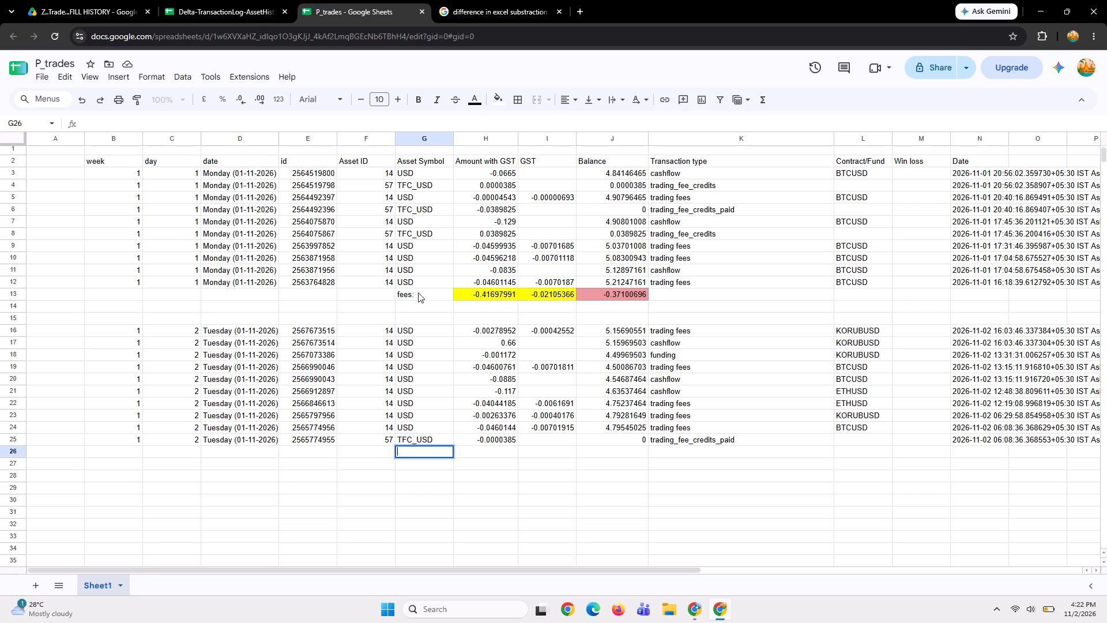
# Delete the "fees:" label from G13 in Monday's summary row.
pyautogui.click(419, 292)
pyautogui.press('Delete')
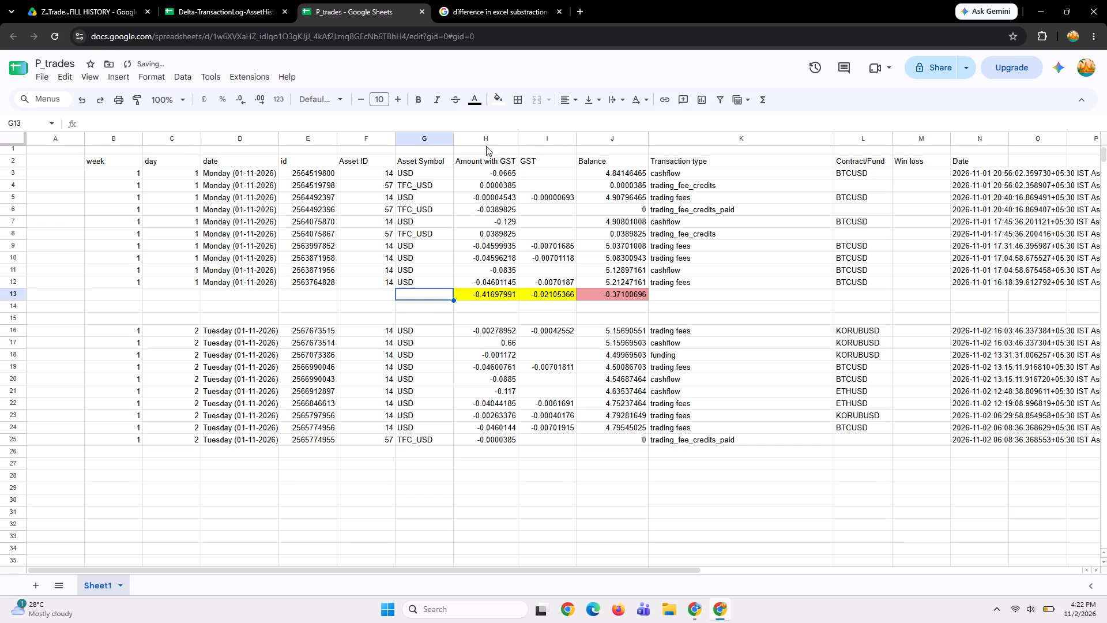
# Copy the header row B2:N2 and paste it into row 15, starting at B15, above the Tuesday transactions.
pyautogui.scroll(1, 322, 206)
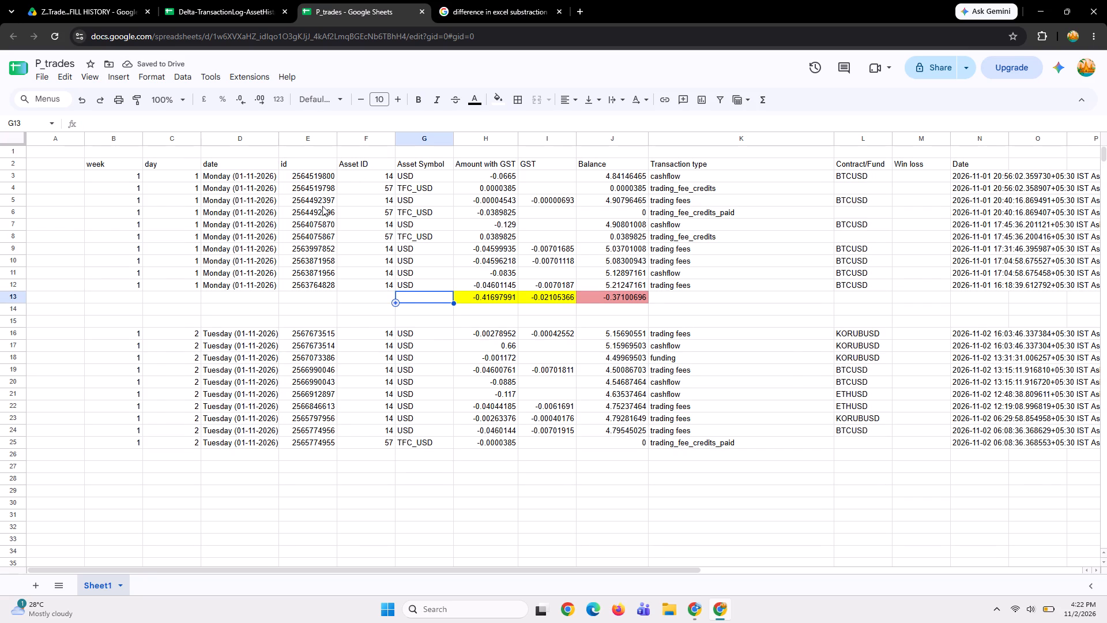
pyautogui.hscroll(-1, 322, 206)
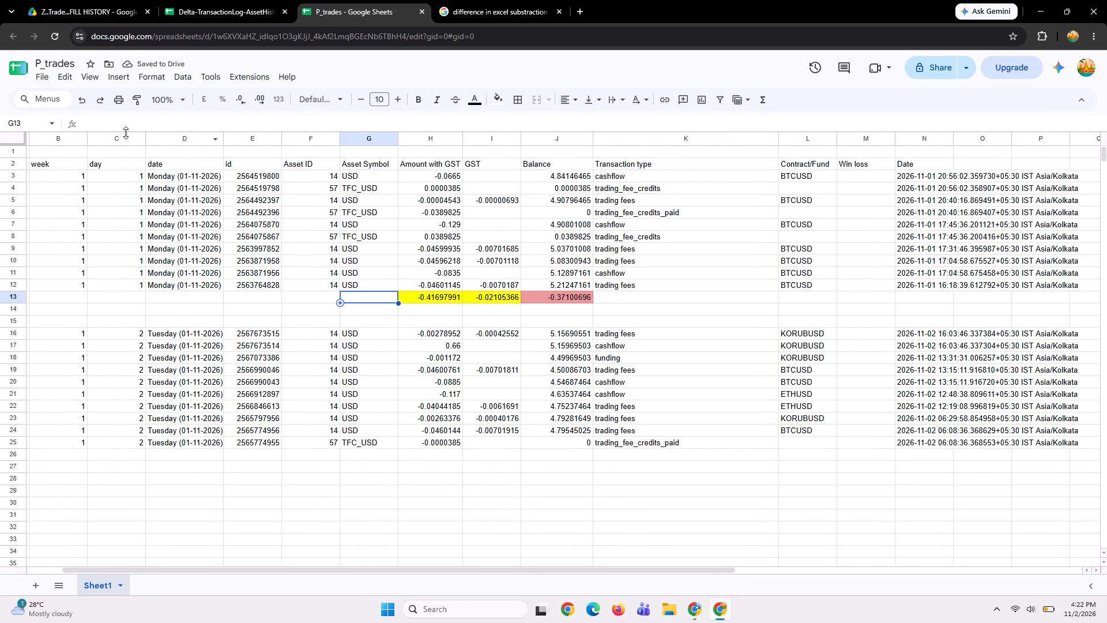
pyautogui.moveTo(60, 164); pyautogui.dragTo(654, 180)
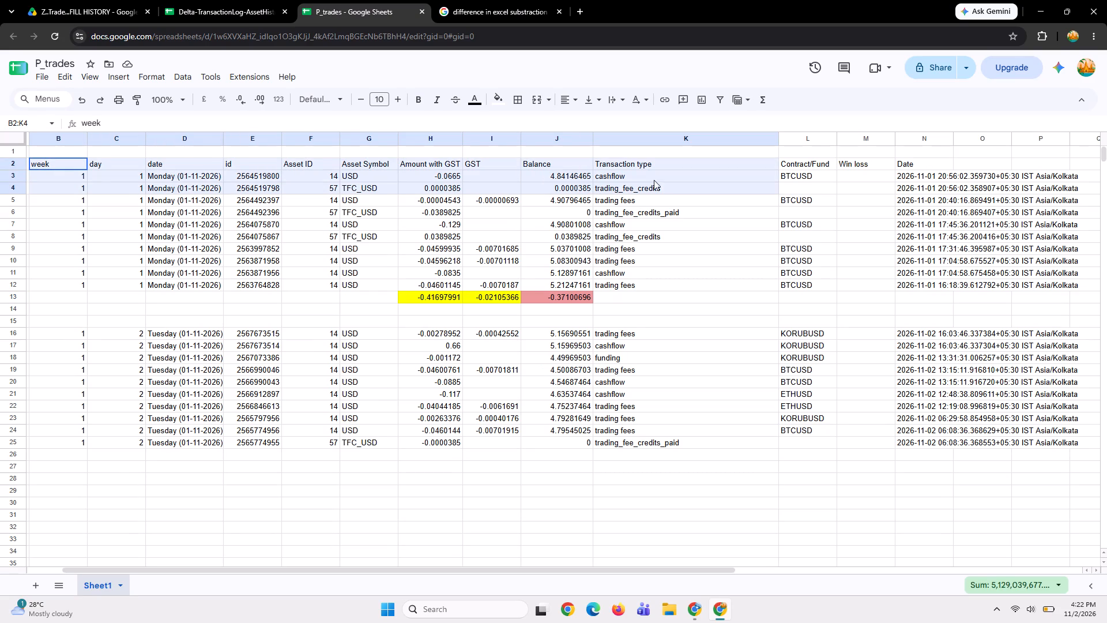
pyautogui.moveTo(654, 180); pyautogui.dragTo(849, 155)
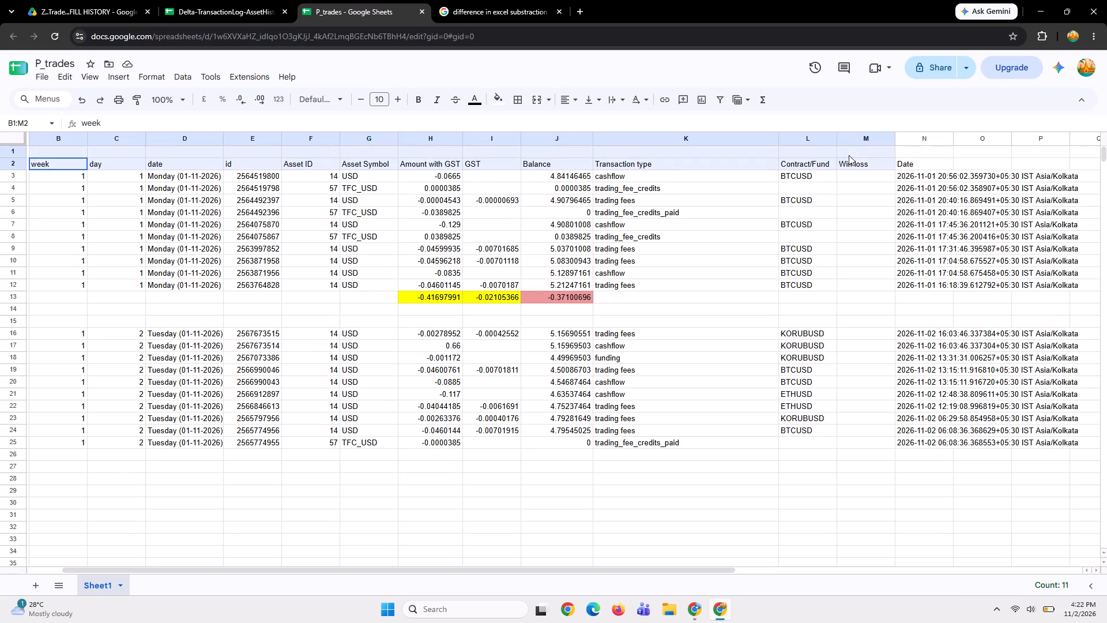
pyautogui.moveTo(849, 155); pyautogui.dragTo(926, 166)
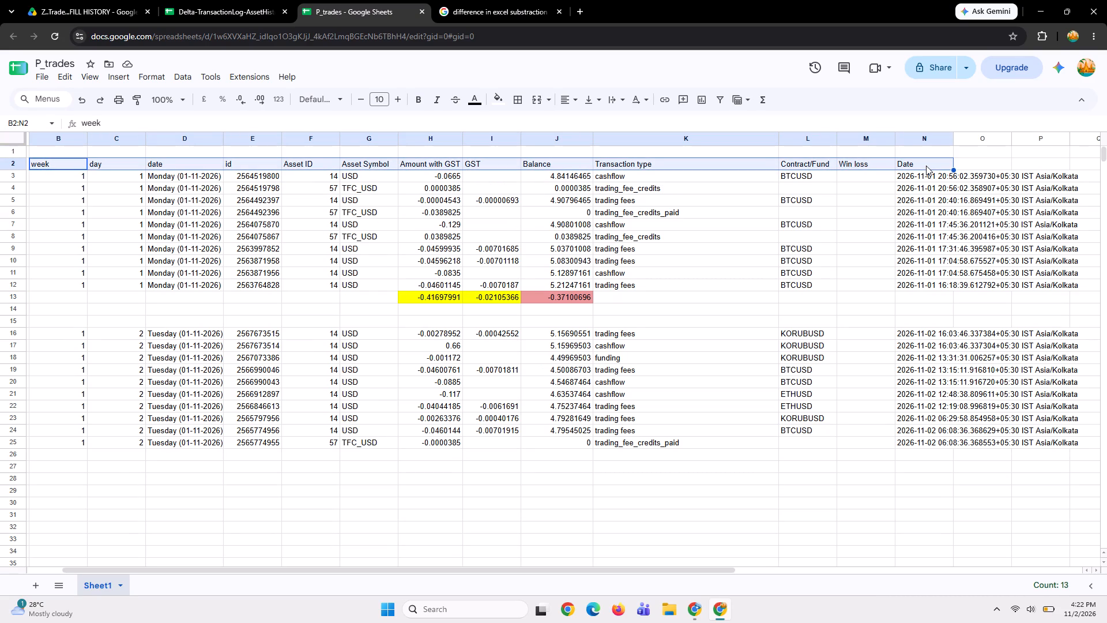
pyautogui.hotkey('ctrl', 'c')
pyautogui.hscroll(1, 102, 344)
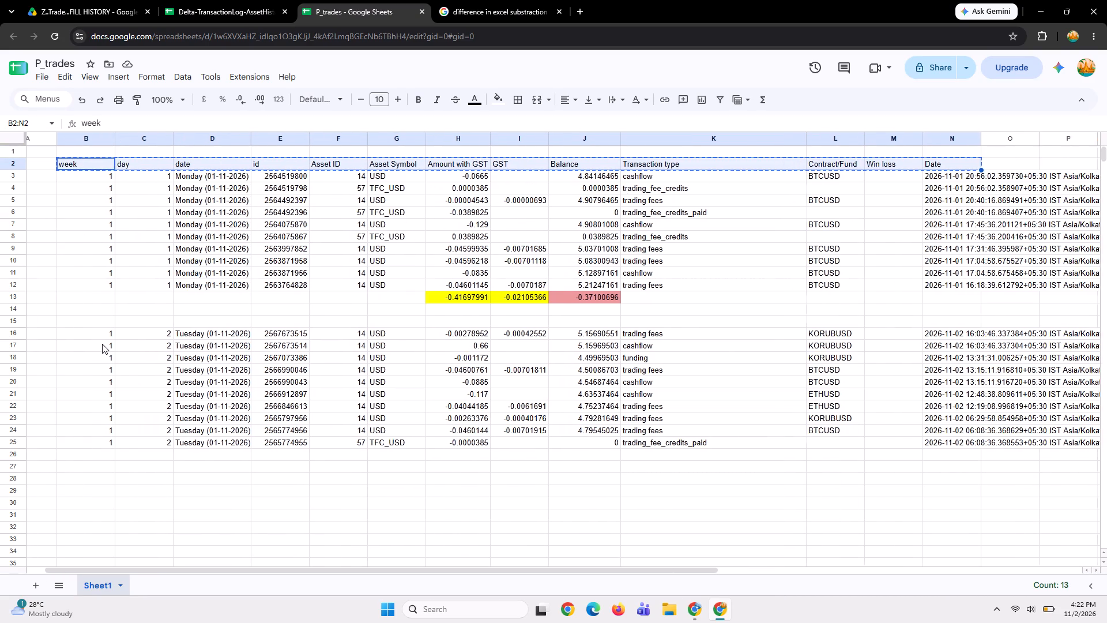
pyautogui.hscroll(1, 102, 344)
pyautogui.click(106, 317)
pyautogui.hotkey('ctrl', 'v')
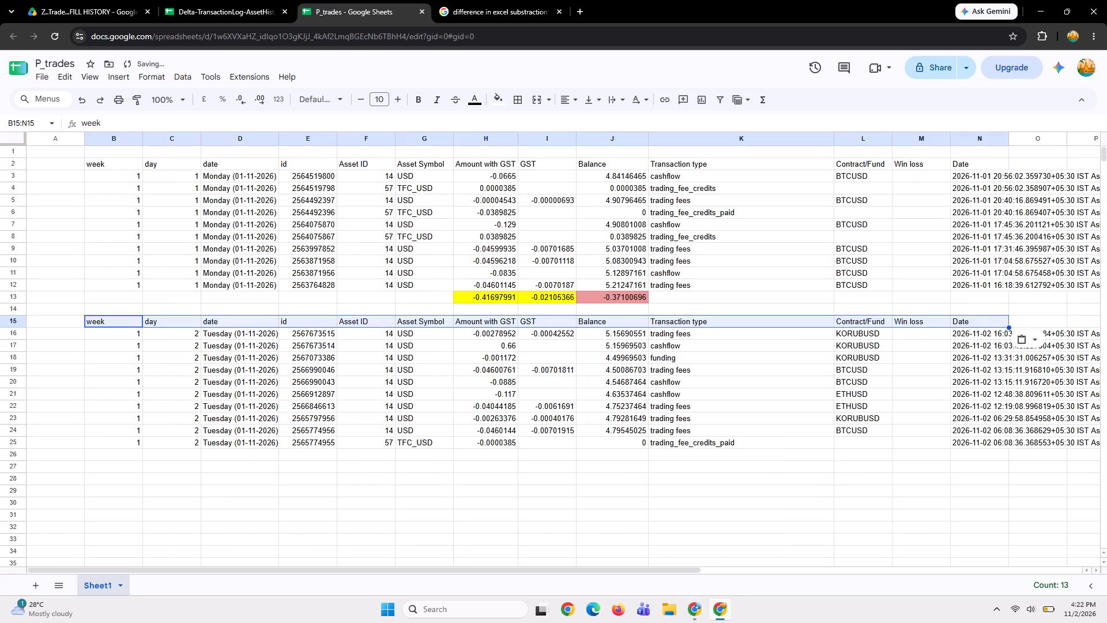
# Change the header in M2 to "Win/loss".
pyautogui.hscroll(-4, 675, 419)
pyautogui.hscroll(1, 693, 289)
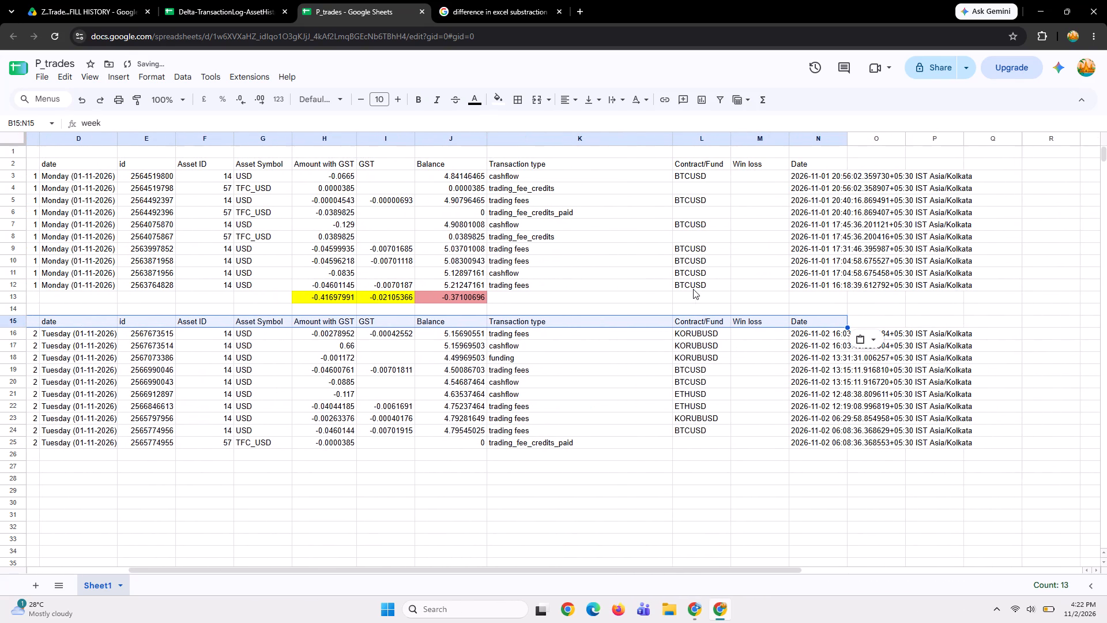
pyautogui.click(751, 172)
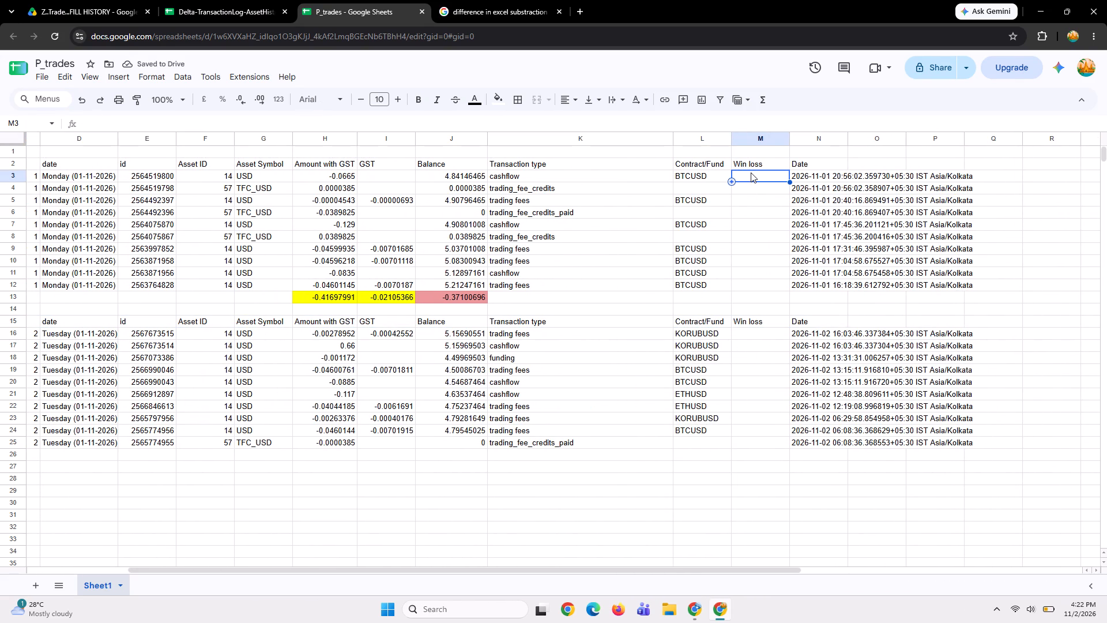
pyautogui.click(747, 163)
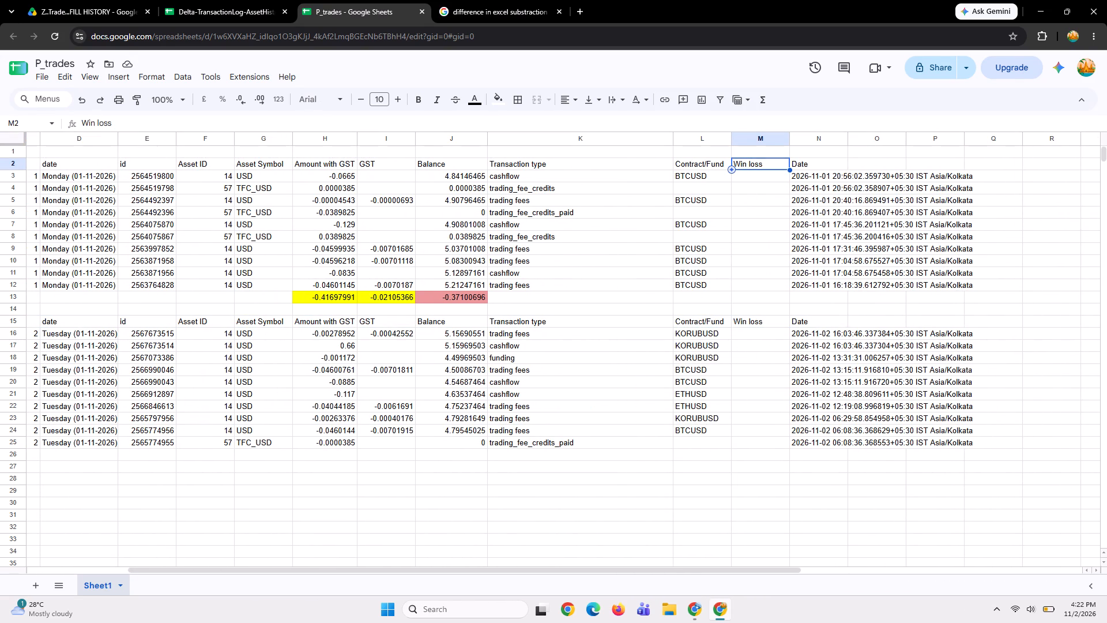
pyautogui.click(95, 122)
pyautogui.press('Right')
pyautogui.press('BackSpace')
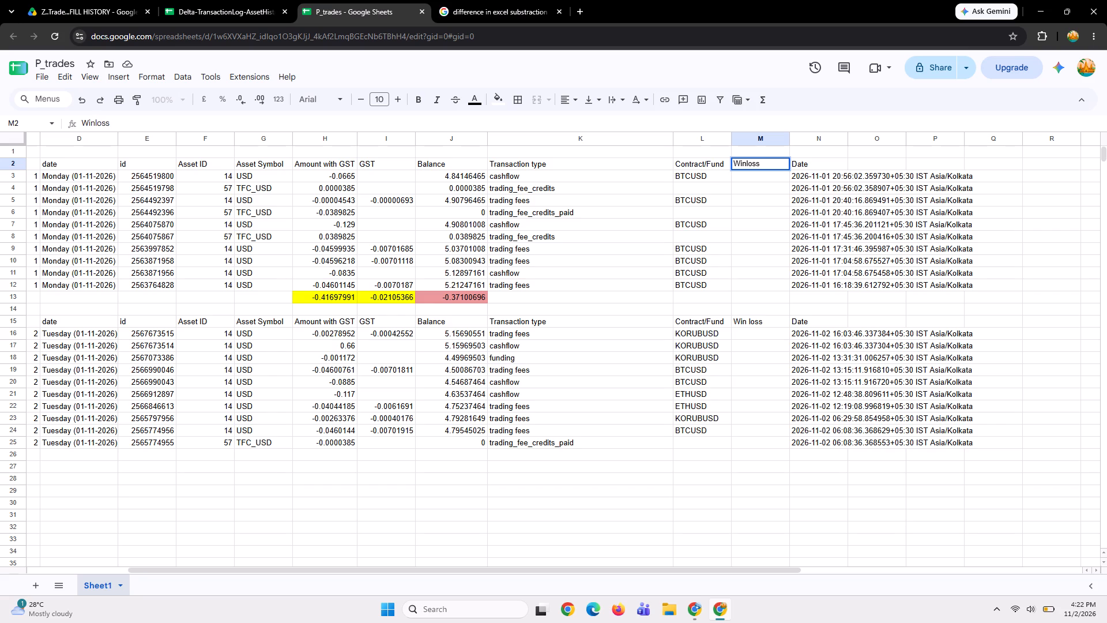
pyautogui.press('/')
pyautogui.press('Return')
# Enter 0 in the Win/loss column for Monday's three cashflow rows, in M3, M7 and M11.
pyautogui.hscroll(1, 435, 235)
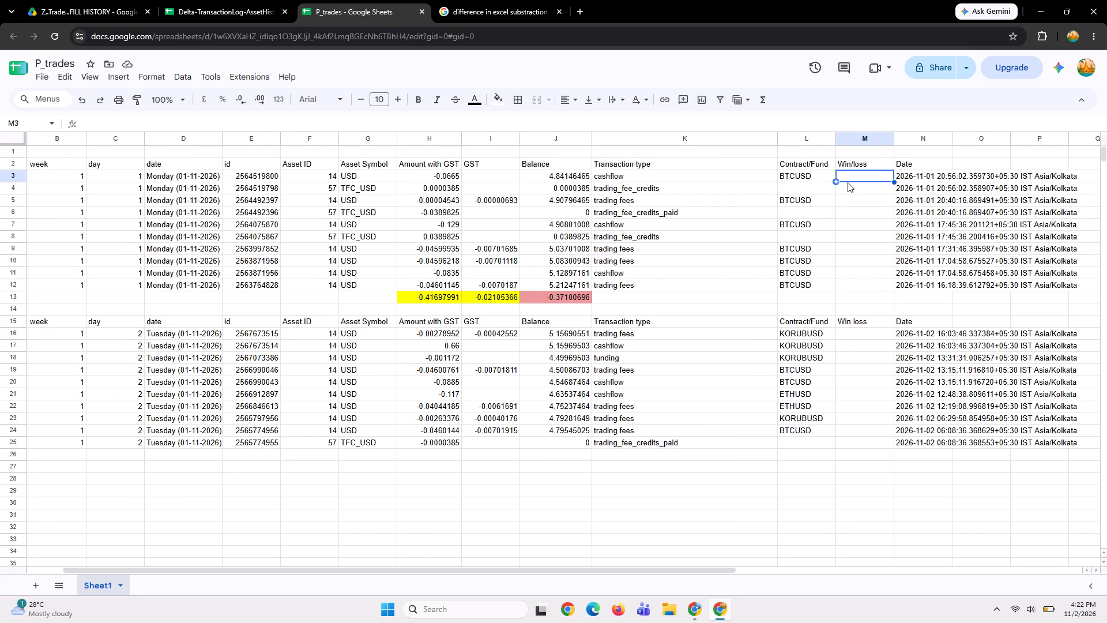
pyautogui.press('0')
pyautogui.press('Tab')
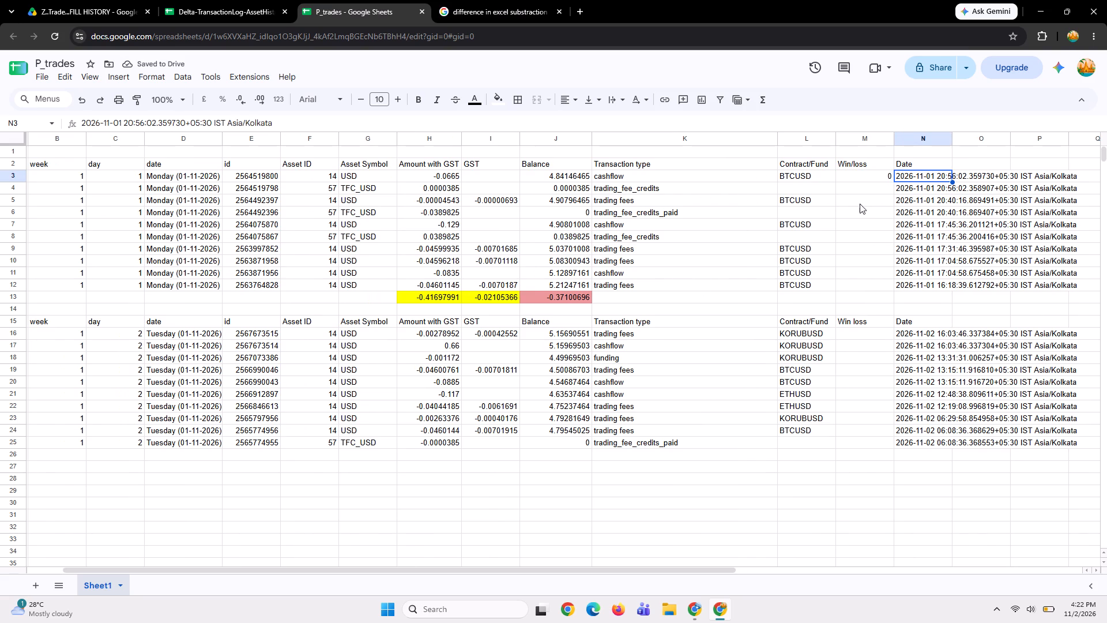
pyautogui.click(860, 203)
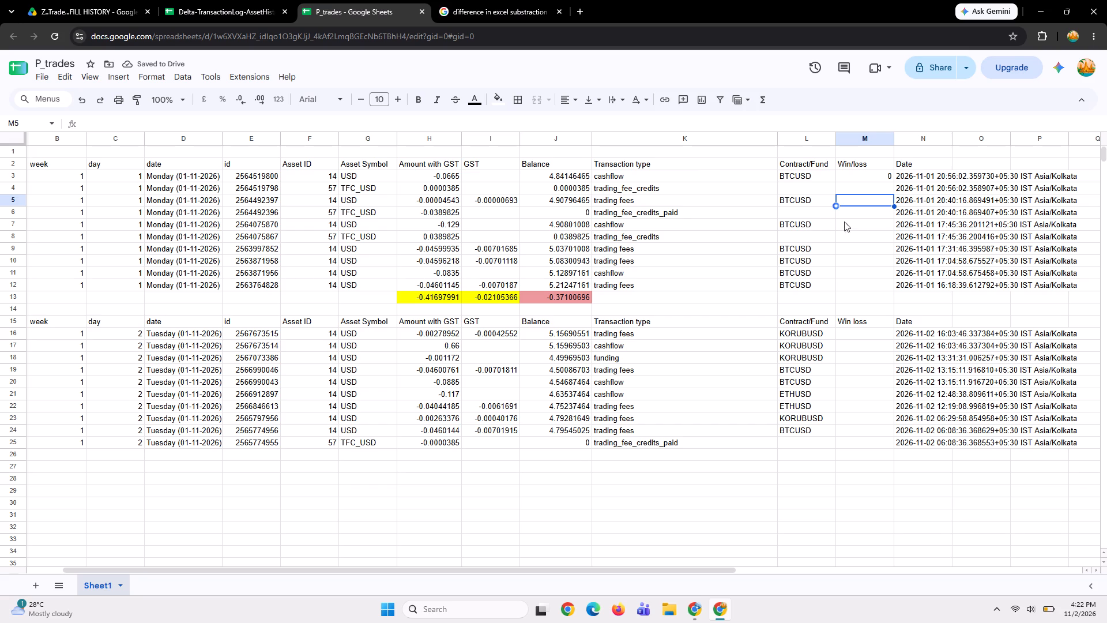
pyautogui.click(867, 230)
pyautogui.press('0')
pyautogui.press('Tab')
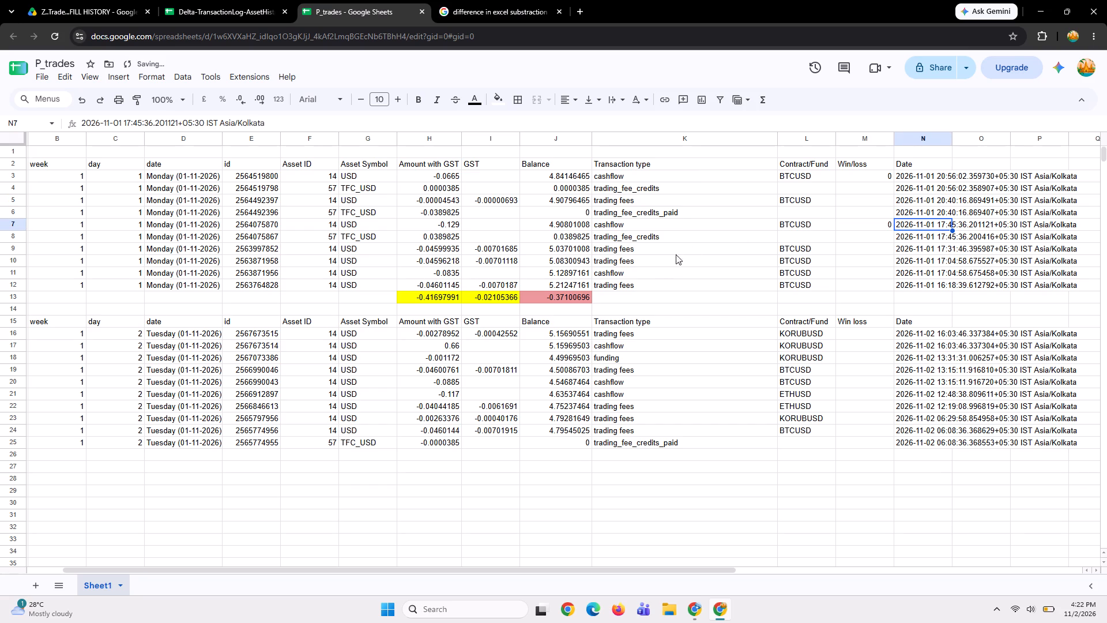
pyautogui.click(866, 268)
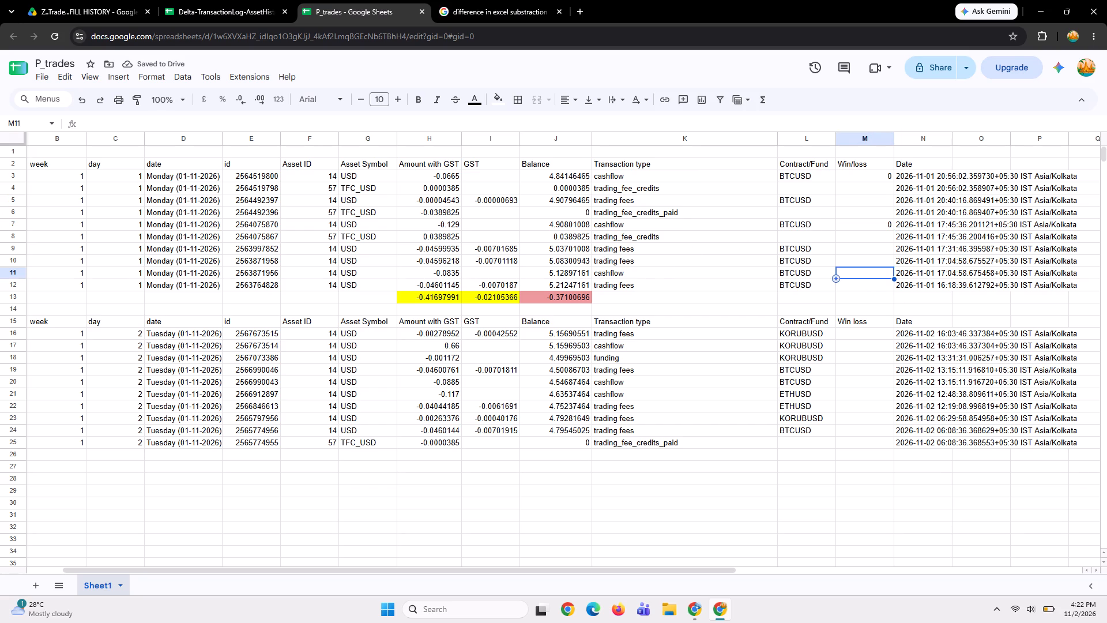
pyautogui.press('0')
pyautogui.press('Tab')
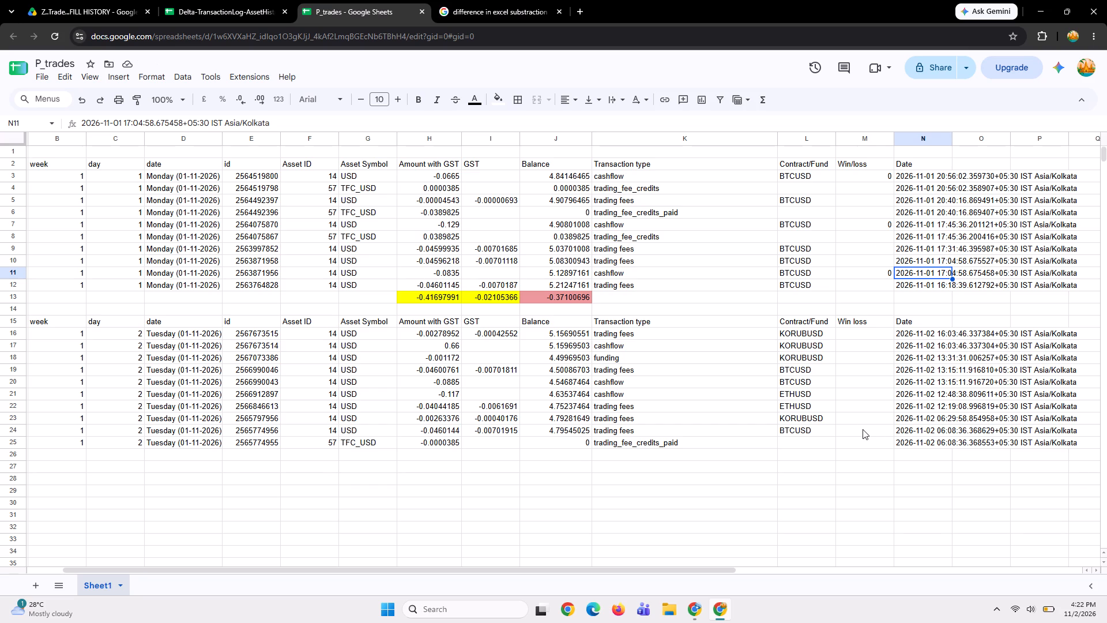
# Enter 0 in the Win loss column for Tuesday's ETHUSD and BTCUSD cashflow rows, in M21 and M20.
pyautogui.click(850, 395)
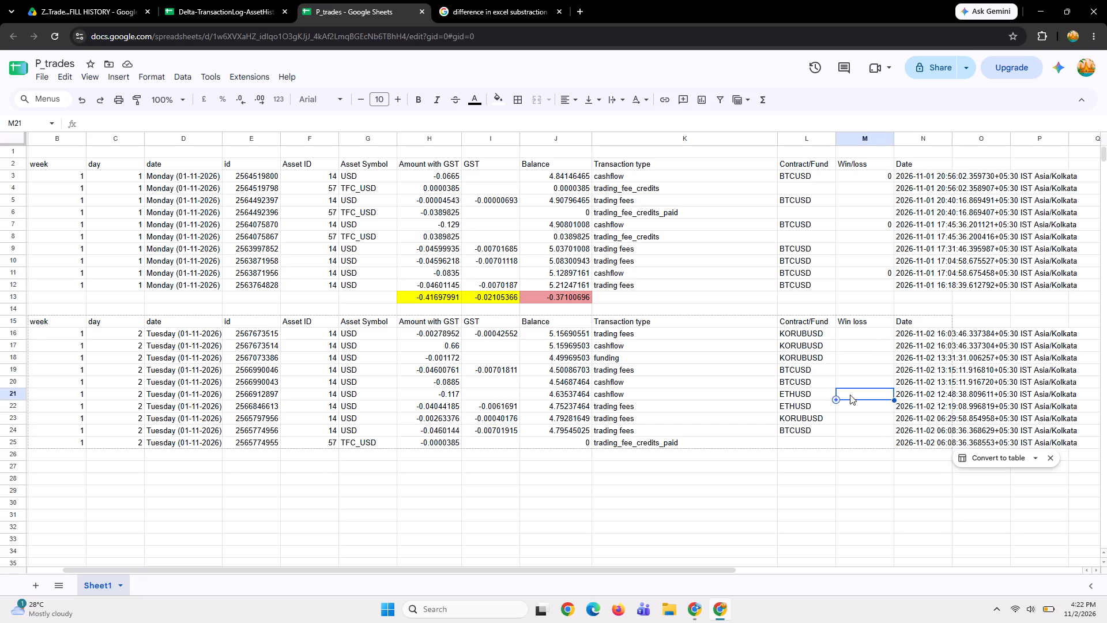
pyautogui.press('0')
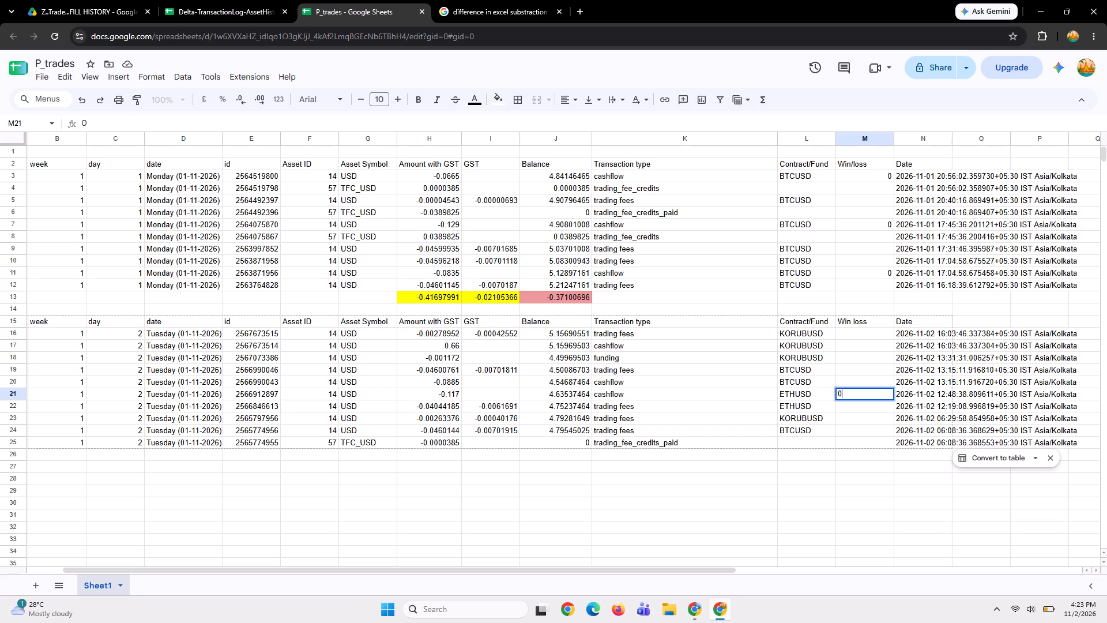
pyautogui.press('Tab')
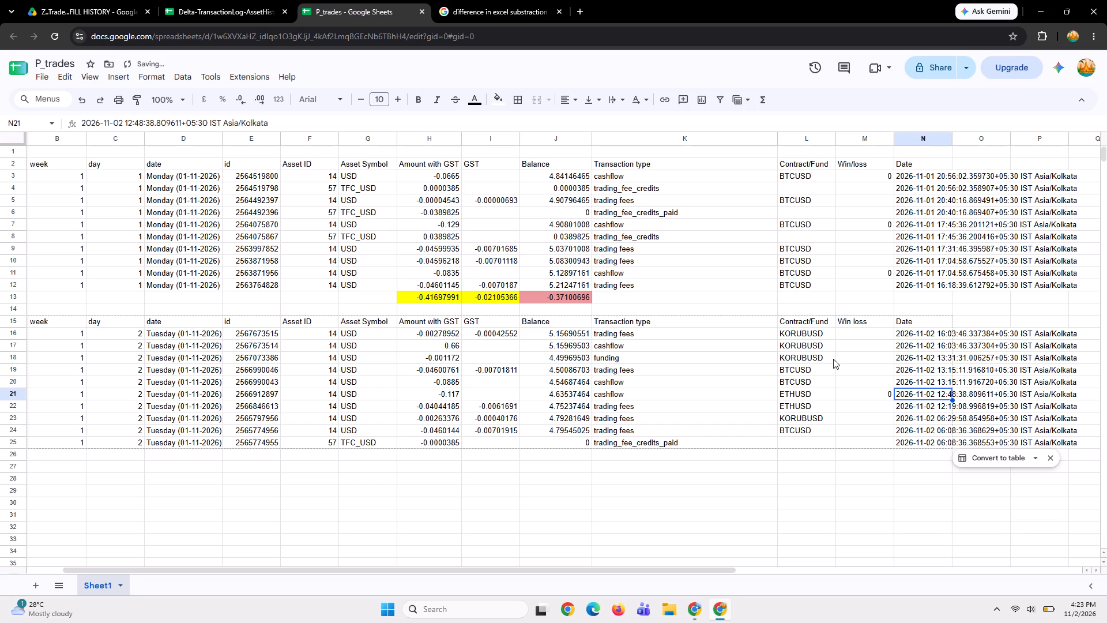
pyautogui.click(868, 381)
pyautogui.press('0')
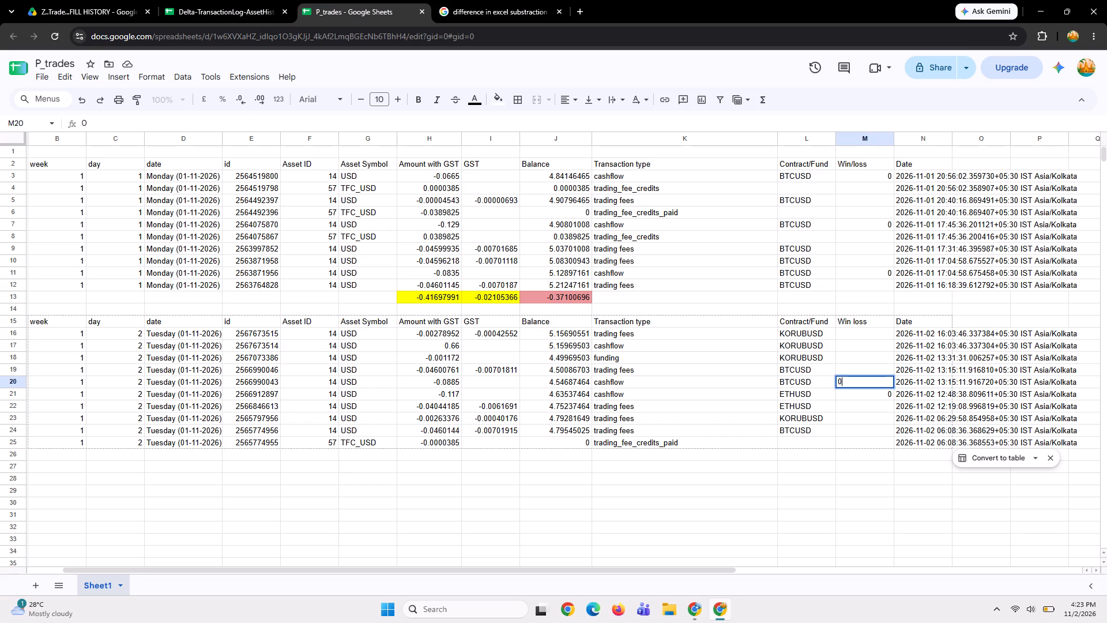
pyautogui.press('Tab')
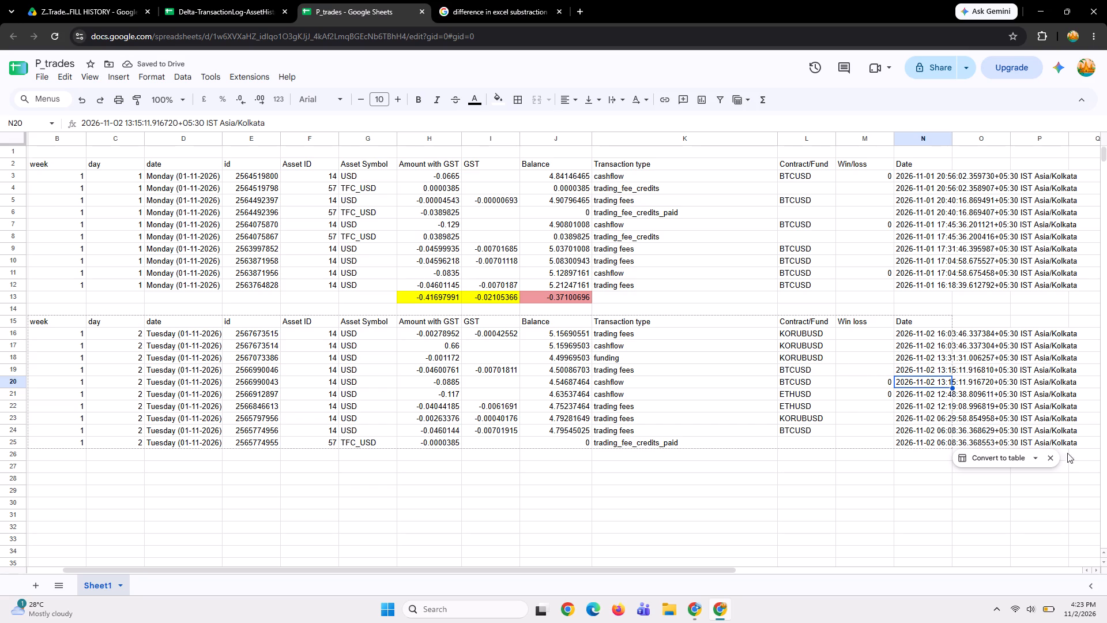
# Enter 1 in the Win loss column for Tuesday's KORUBUSD cashflow row, in M17.
pyautogui.click(1051, 455)
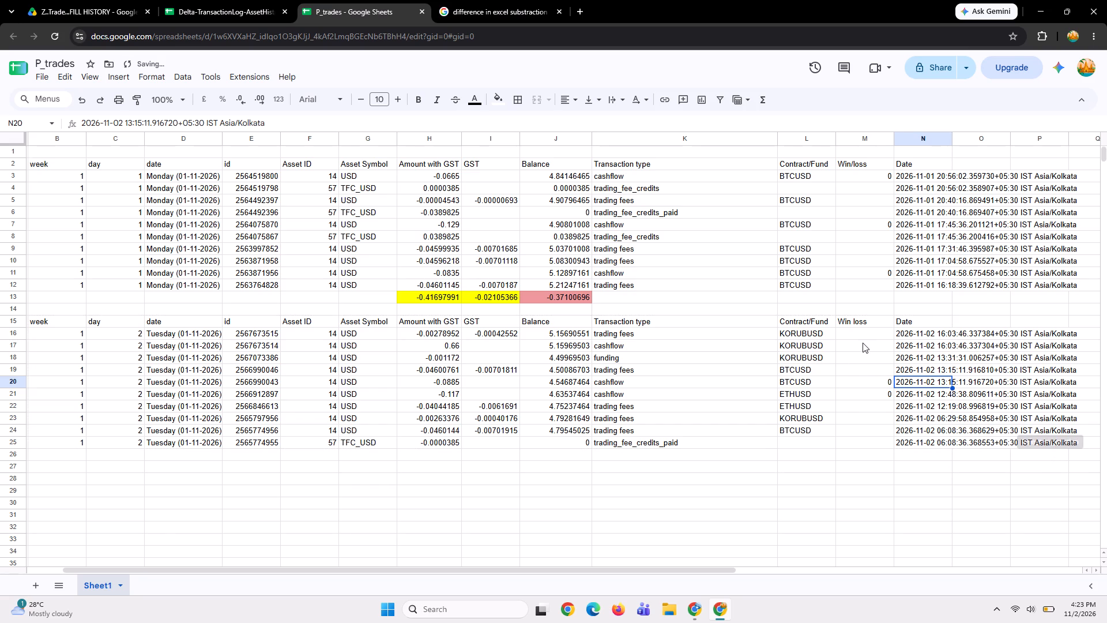
pyautogui.click(863, 343)
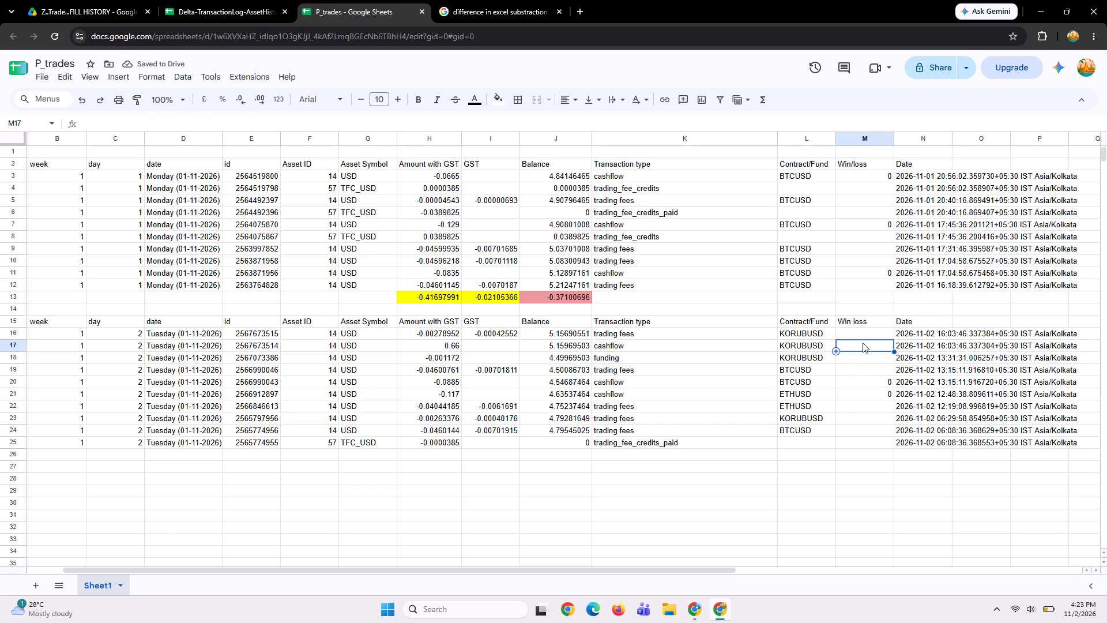
pyautogui.press('1')
pyautogui.press('Return')
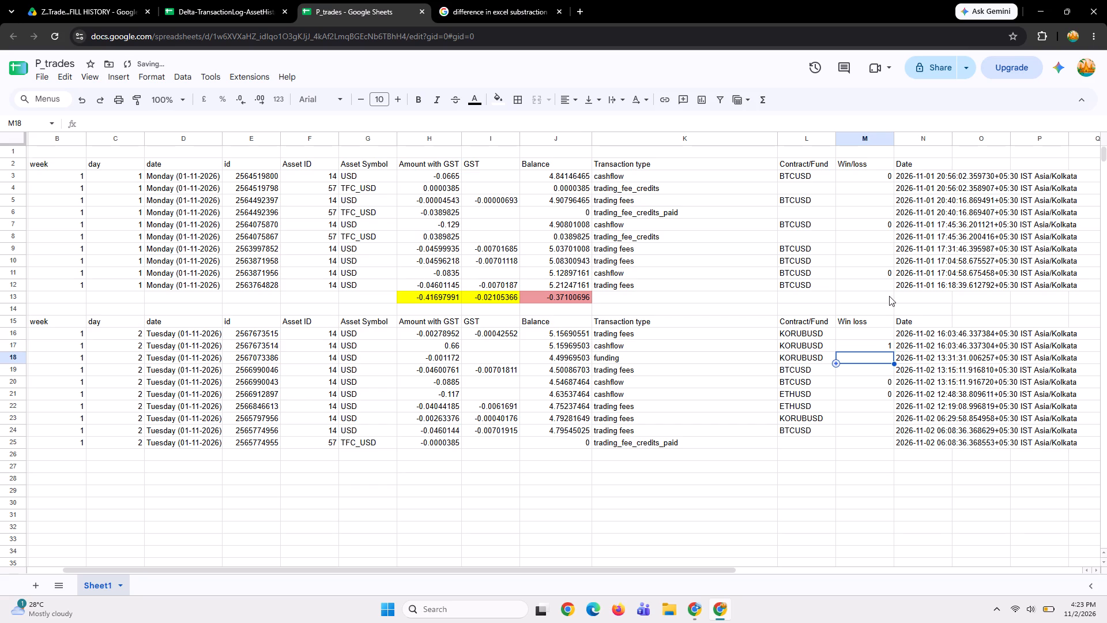
# Total Monday's Win/loss column with a SUM formula in M13, extending the range up from M12 to Monday's first entry.
pyautogui.click(878, 295)
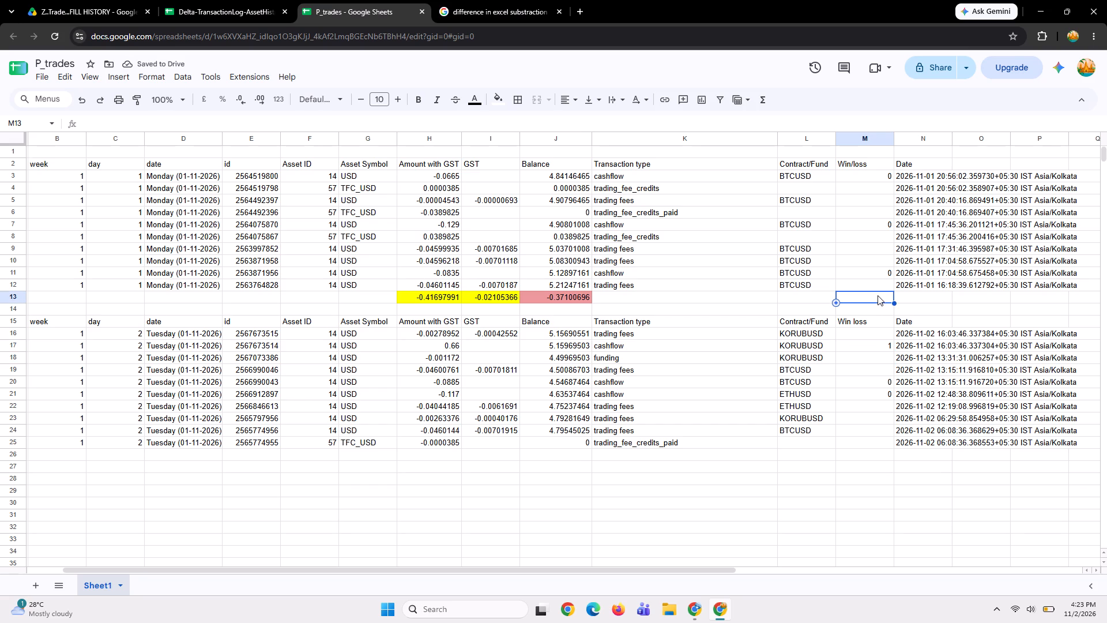
pyautogui.press('=')
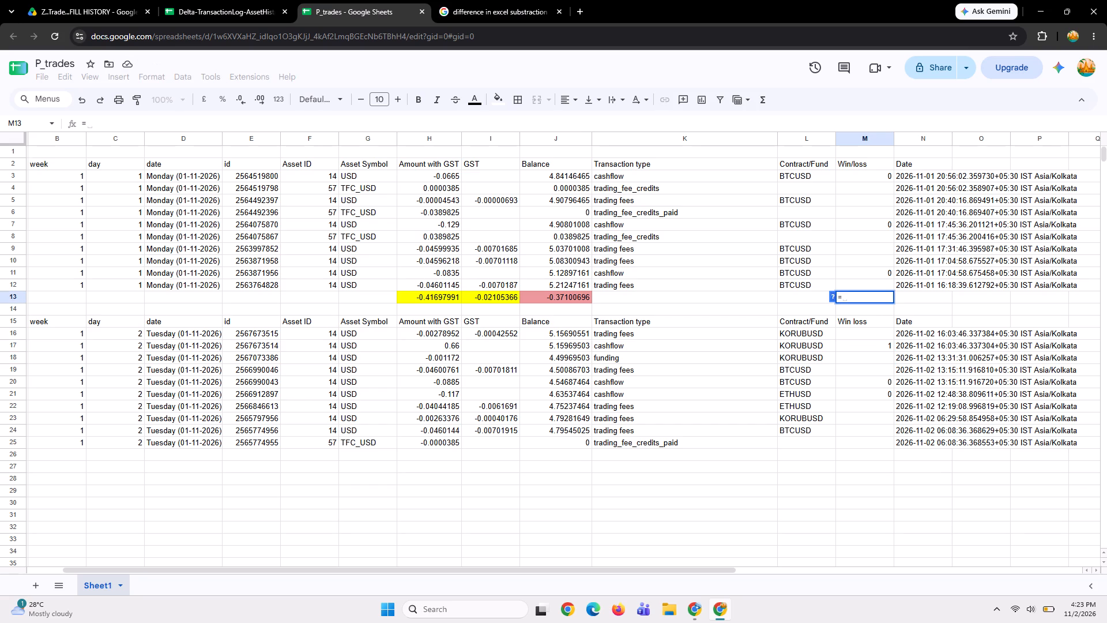
pyautogui.write('sum')
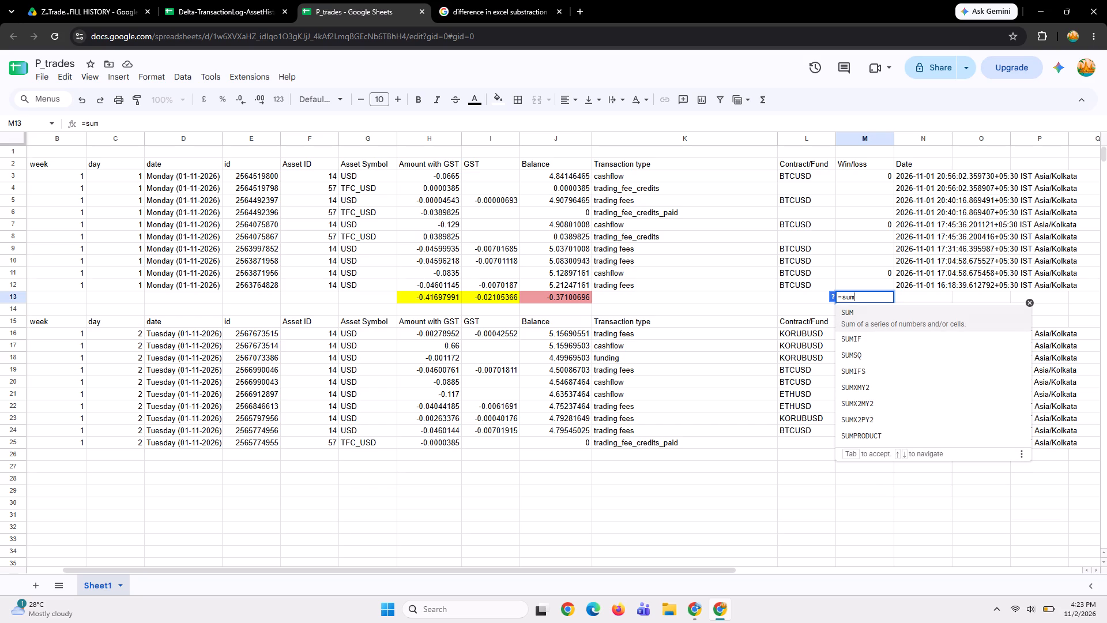
pyautogui.hotkey('shift', '(')
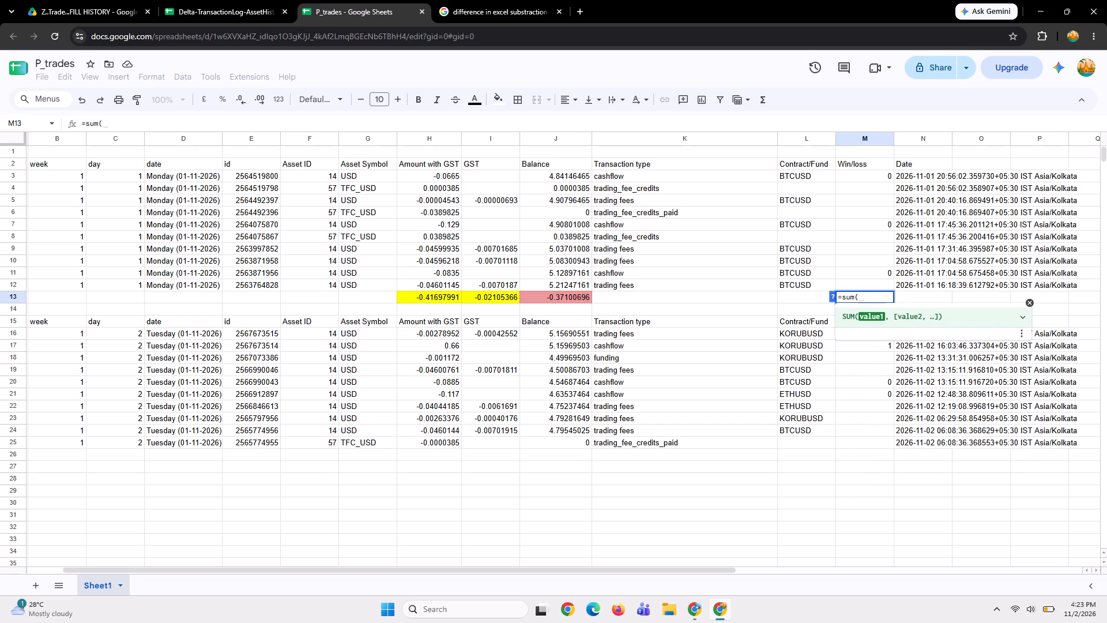
pyautogui.press('Up')
pyautogui.hotkey('ctrl', 'shift', 'Up')
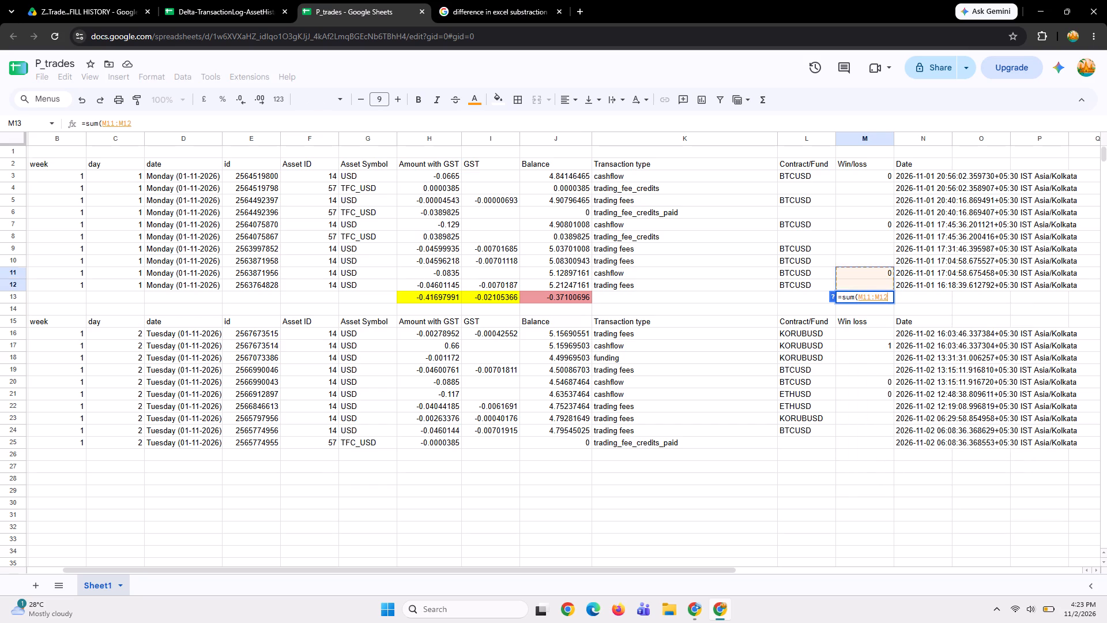
pyautogui.hotkey('ctrl', 'shift', 'Up')
pyautogui.hotkey('ctrl', 'shift', 'Up')
pyautogui.press('Return')
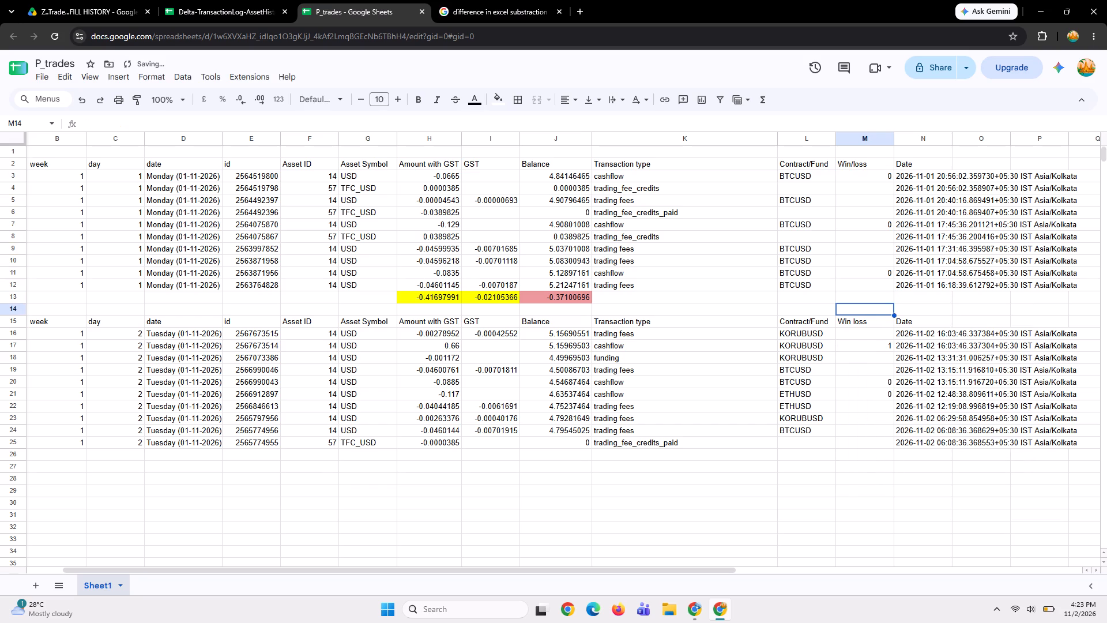
# Total Tuesday's Win loss column in M26 with the formula =SUM(M16:M25).
pyautogui.click(858, 453)
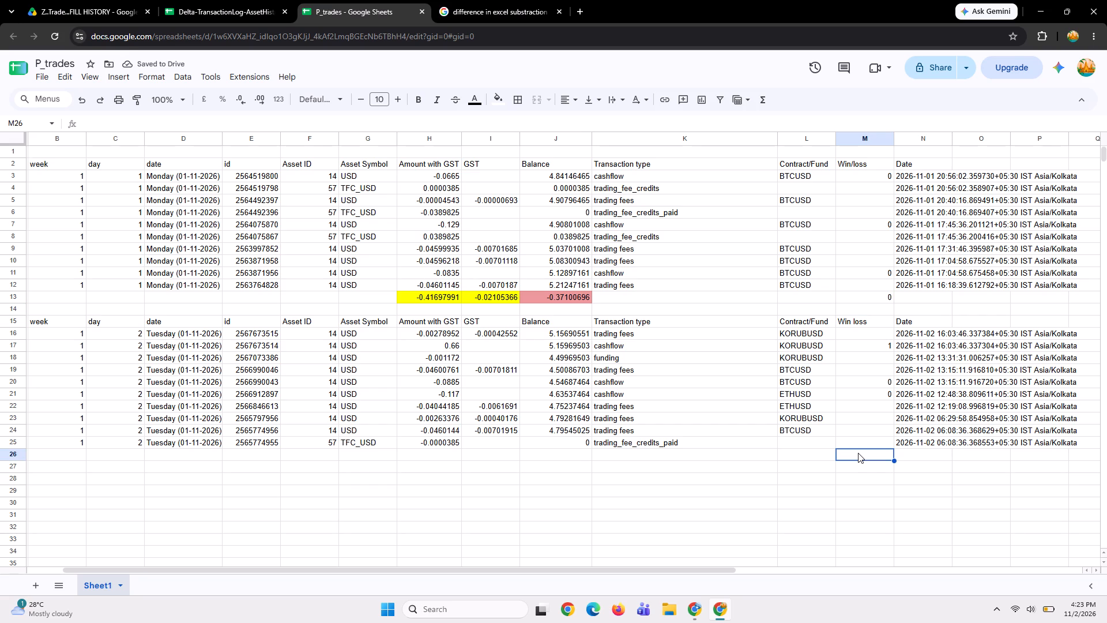
pyautogui.press('w')
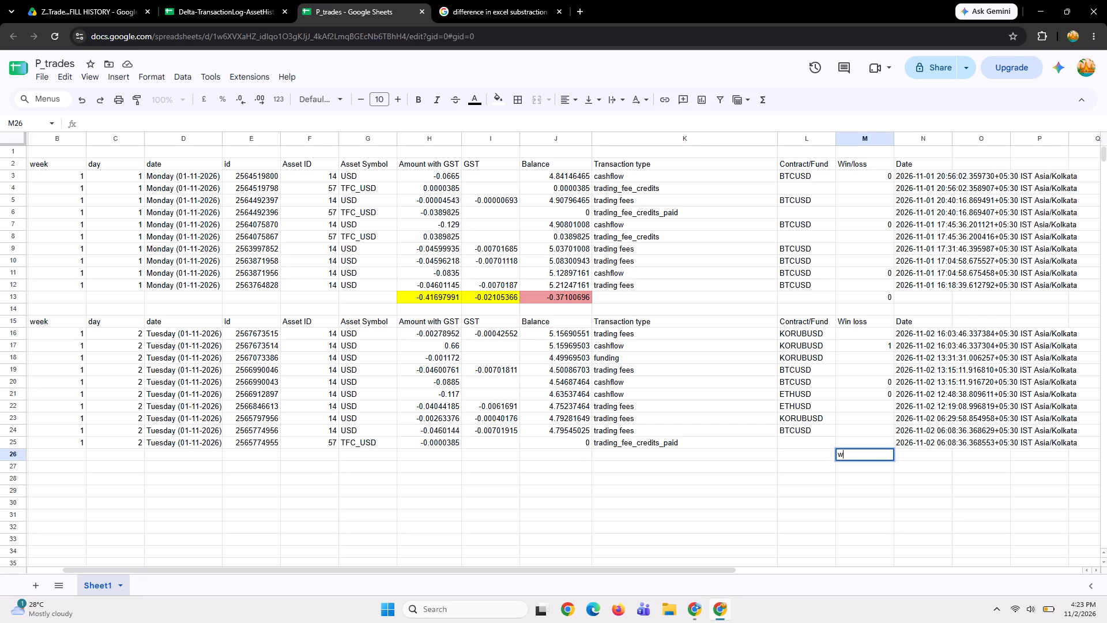
pyautogui.press('BackSpace')
pyautogui.write('=sum')
pyautogui.hotkey('shift', '(')
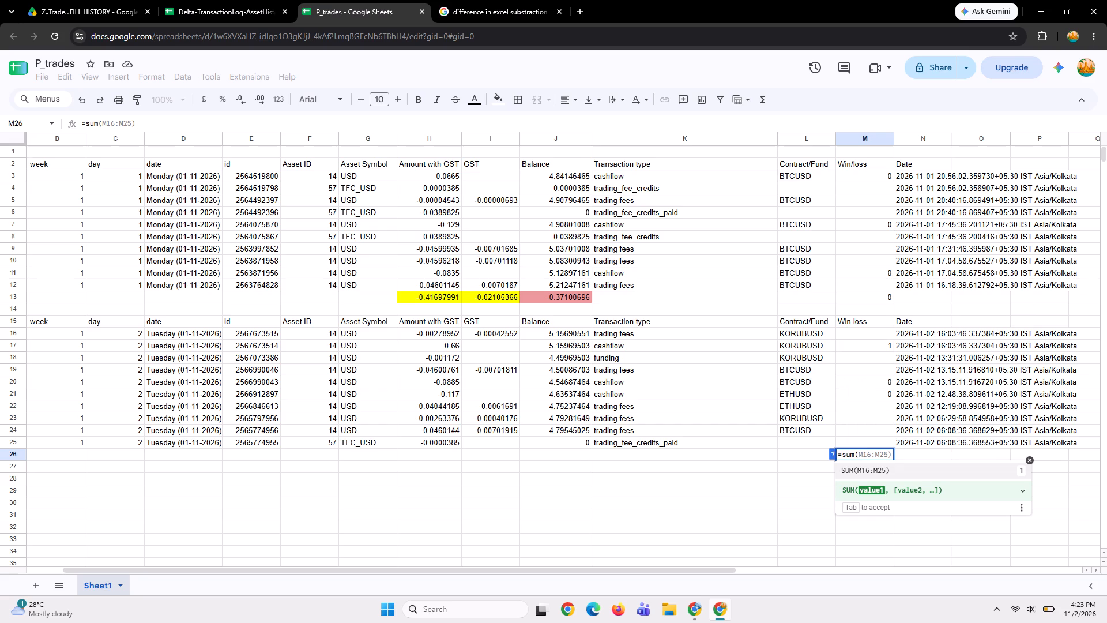
pyautogui.press('Return')
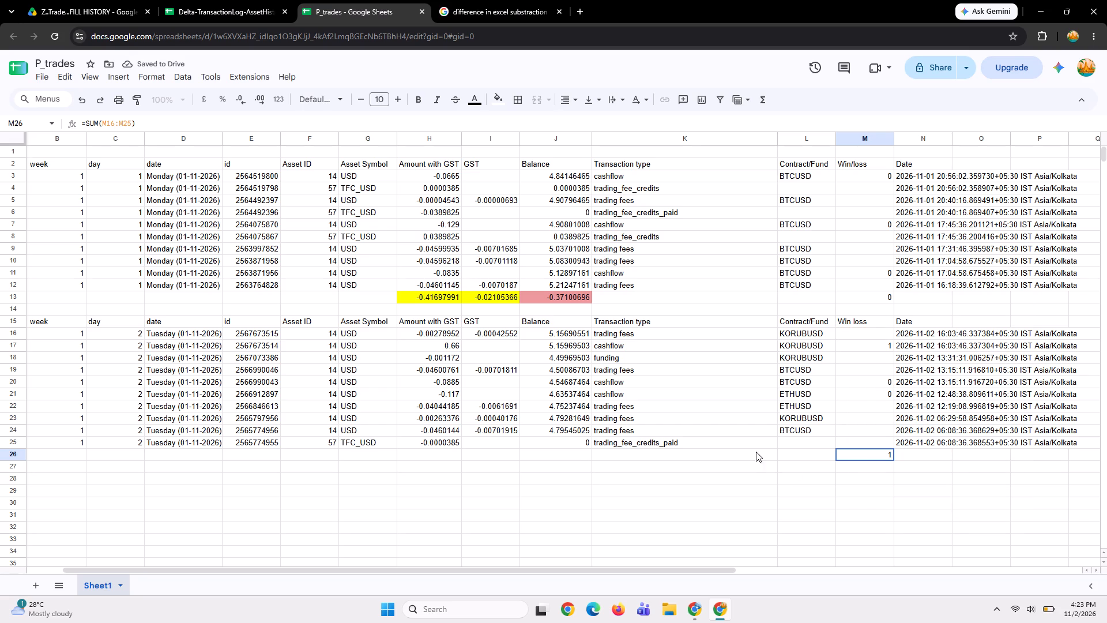
# Total Tuesday's Amount with GST column in H26 with the formula =SUM(H16:H25).
pyautogui.click(412, 455)
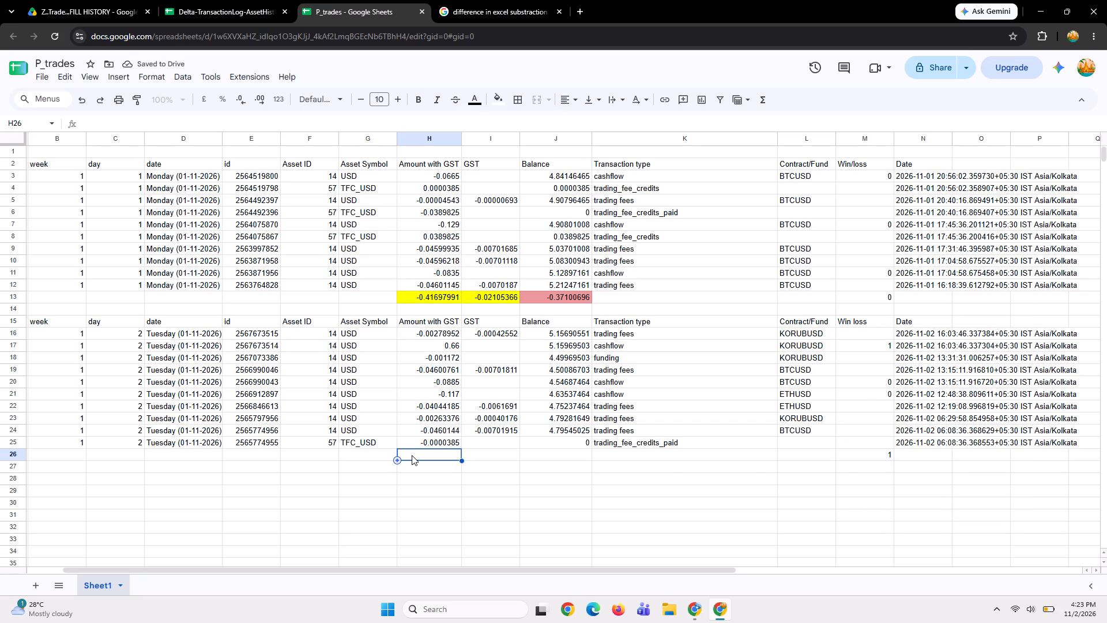
pyautogui.press('=')
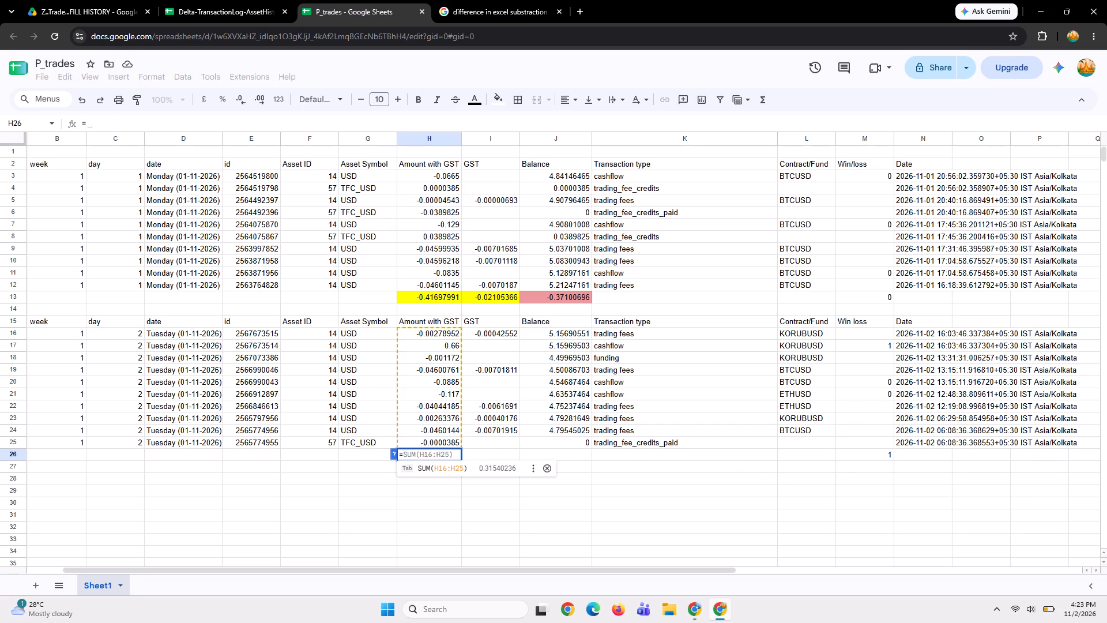
pyautogui.press('Return')
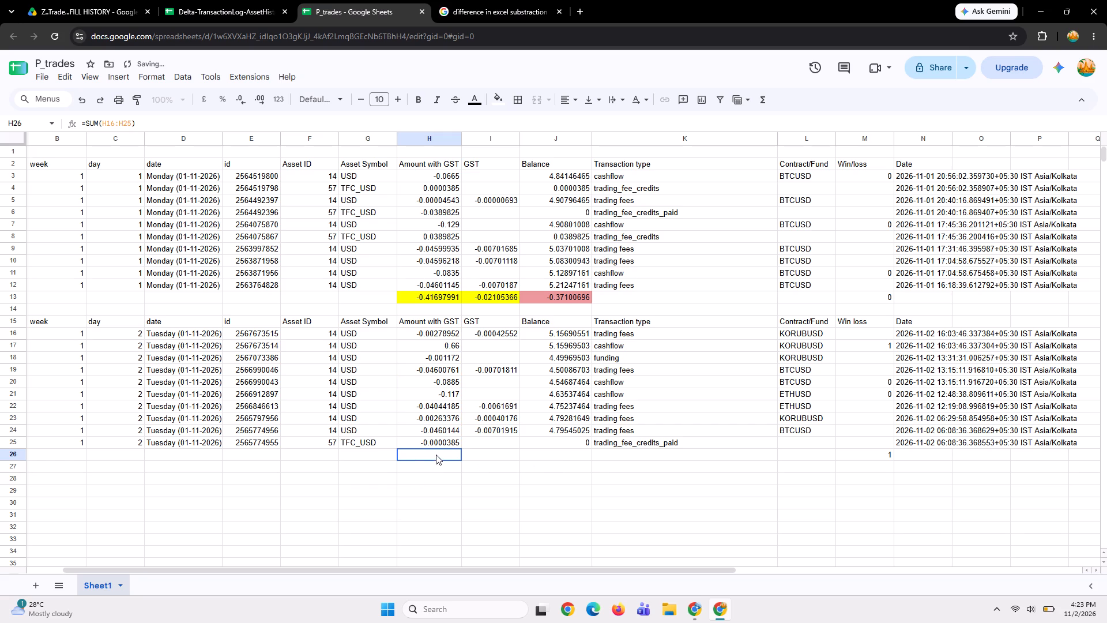
pyautogui.click(436, 455)
pyautogui.click(415, 457)
# Total Tuesday's GST column in I26 with the formula =SUM(I16:I25).
pyautogui.click(491, 441)
pyautogui.click(486, 457)
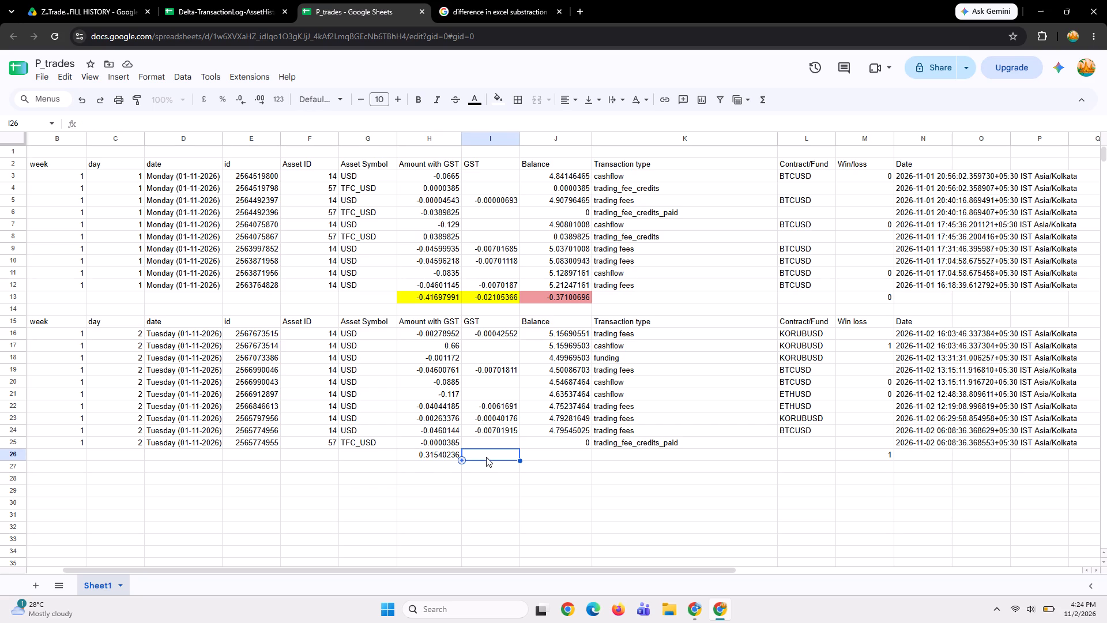
pyautogui.press('=')
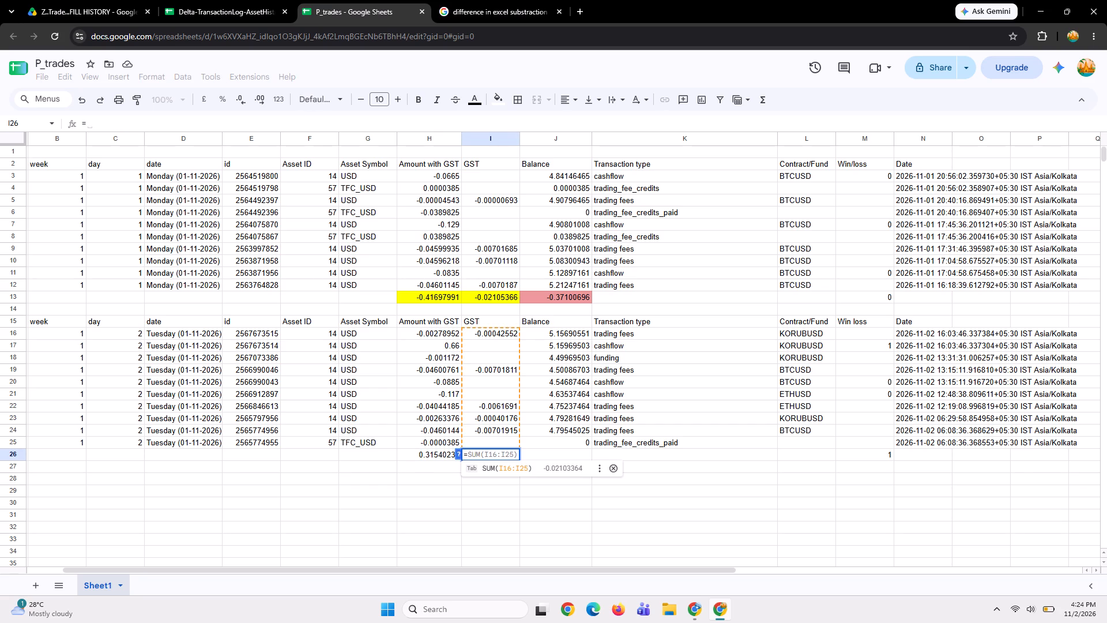
pyautogui.press('Return')
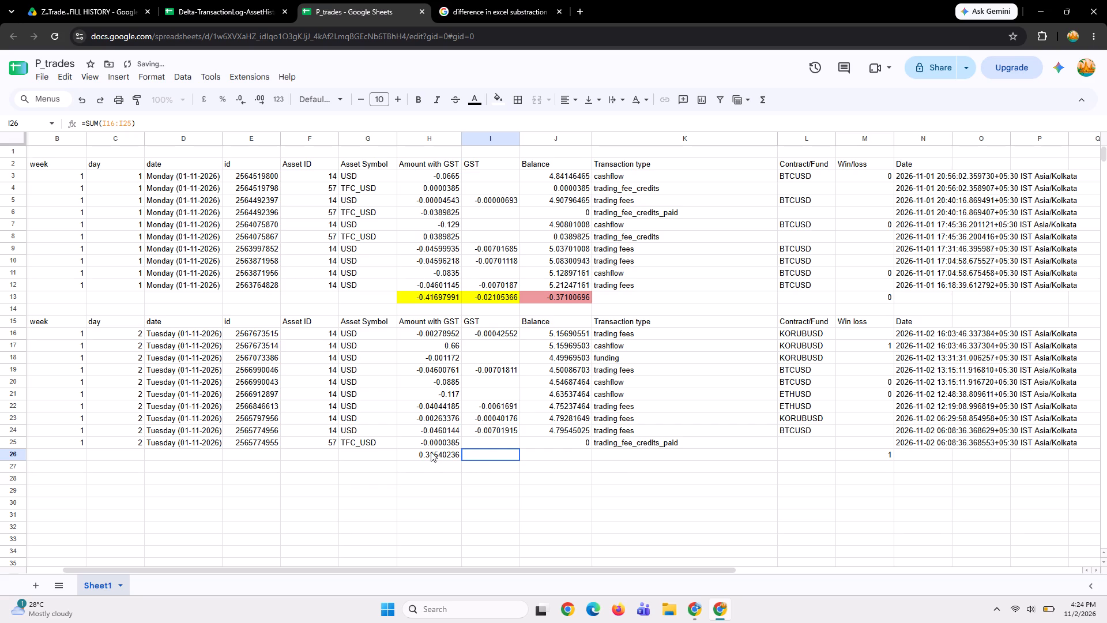
pyautogui.click(431, 448)
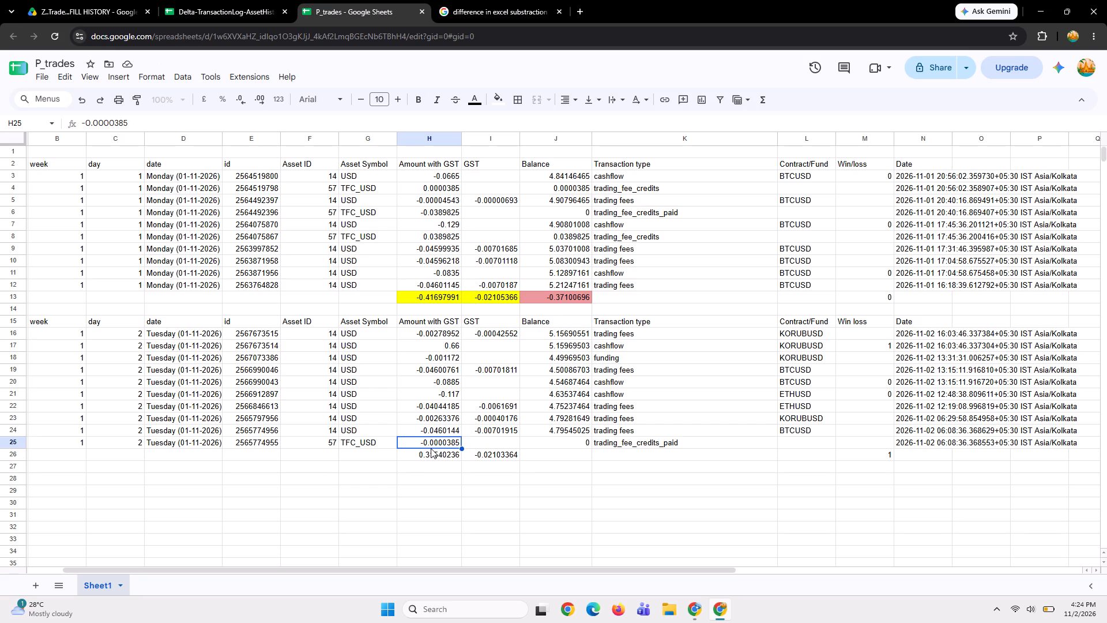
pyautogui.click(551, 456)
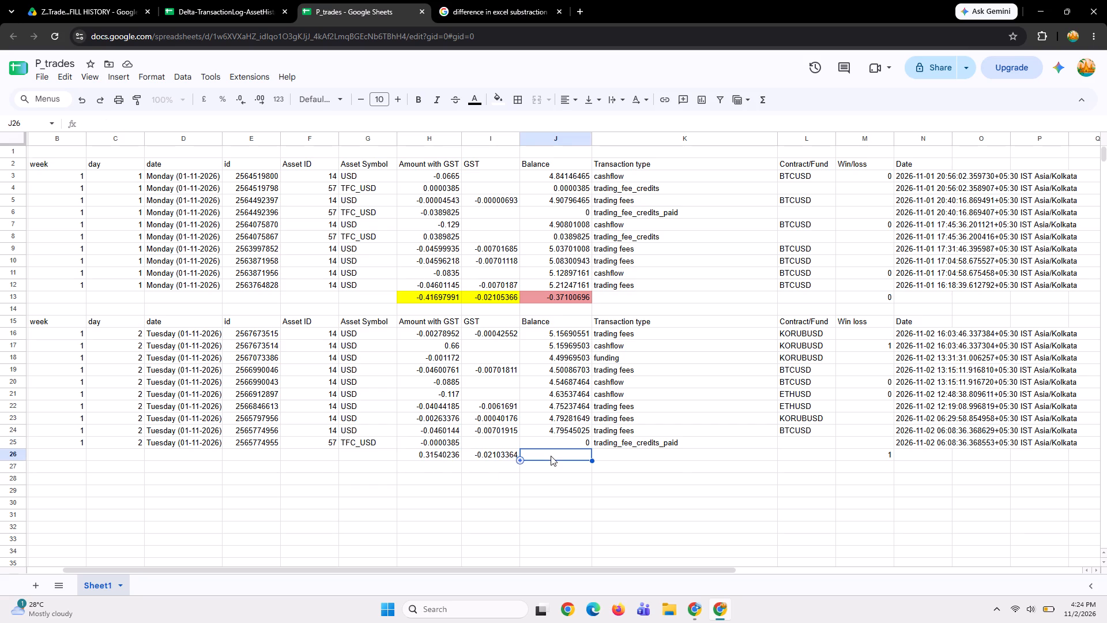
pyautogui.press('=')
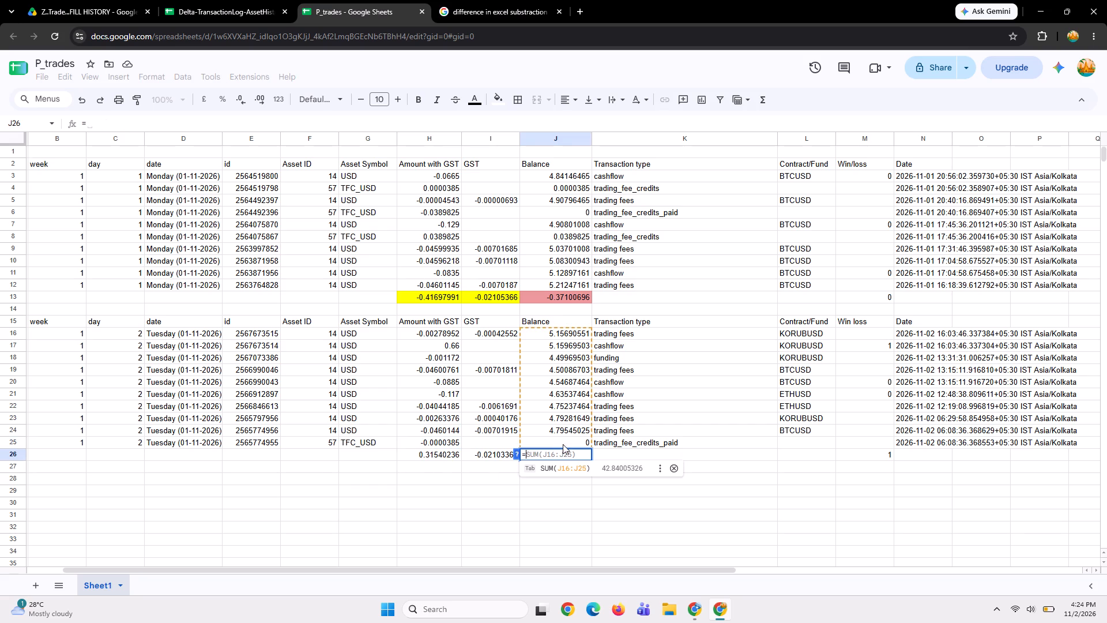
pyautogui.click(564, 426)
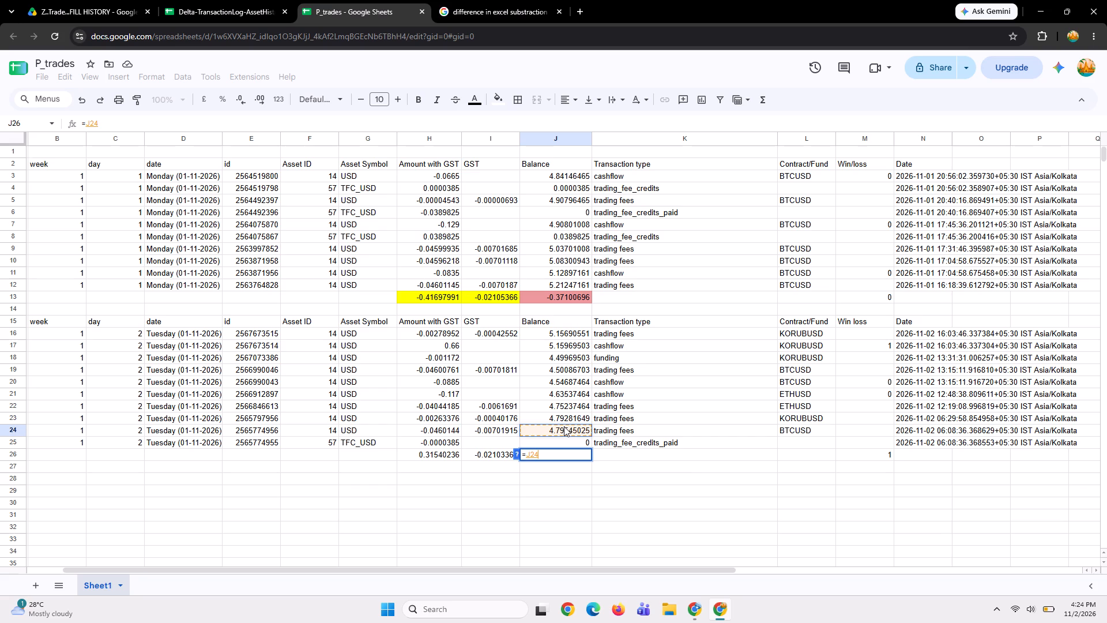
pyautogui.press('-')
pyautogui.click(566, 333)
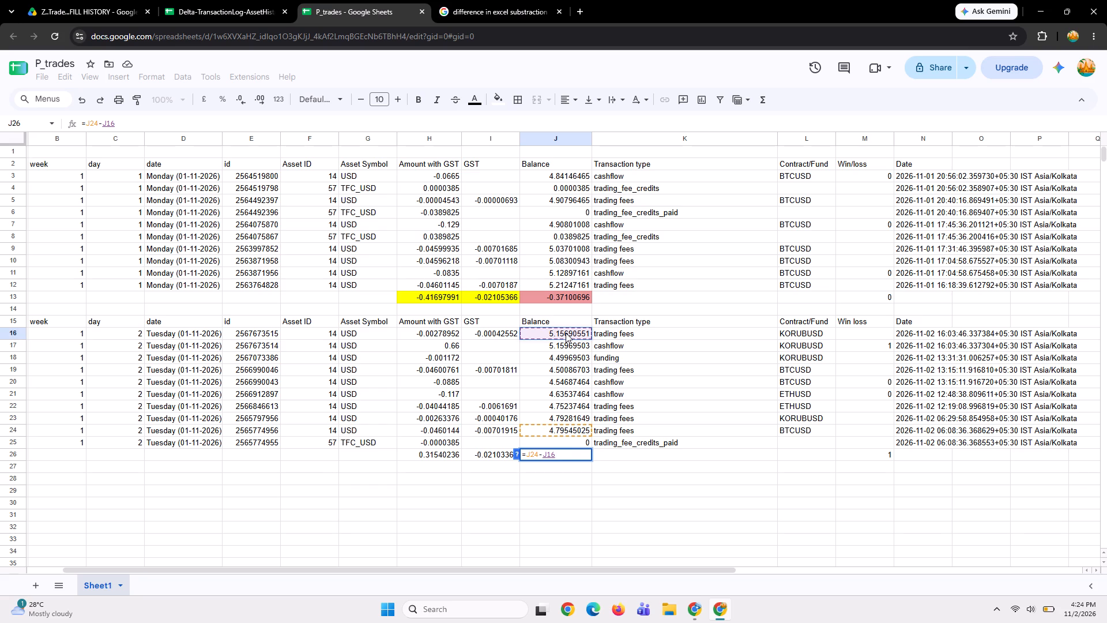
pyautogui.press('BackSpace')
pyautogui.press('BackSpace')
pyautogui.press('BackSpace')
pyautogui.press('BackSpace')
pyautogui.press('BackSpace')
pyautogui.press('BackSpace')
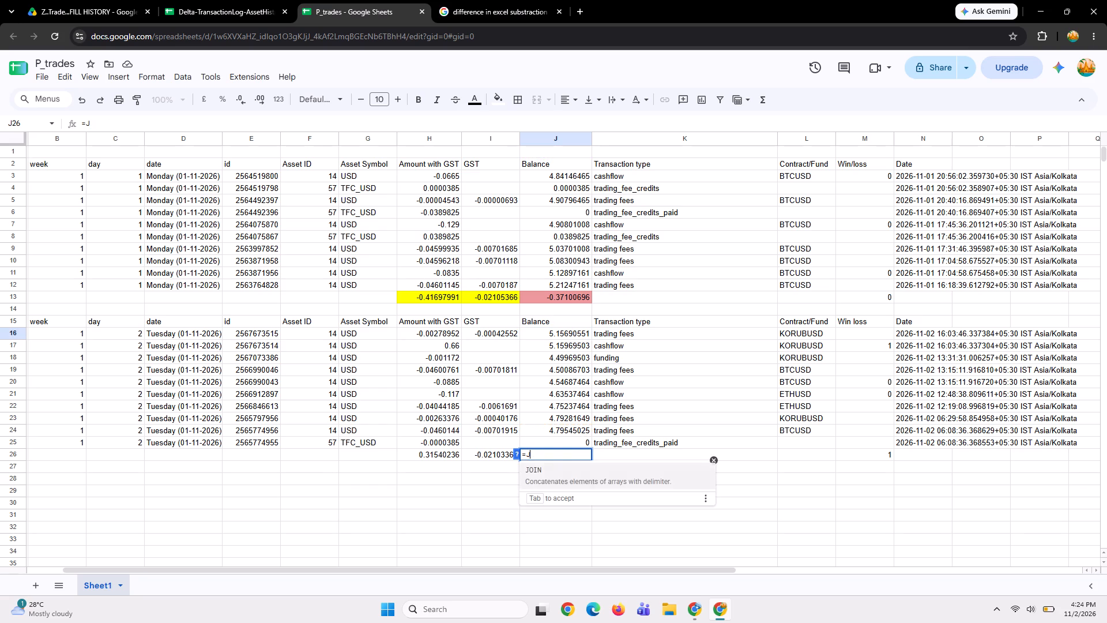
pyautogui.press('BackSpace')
# Calculate Tuesday's balance change in J26 with the formula =J16-J24.
pyautogui.click(559, 329)
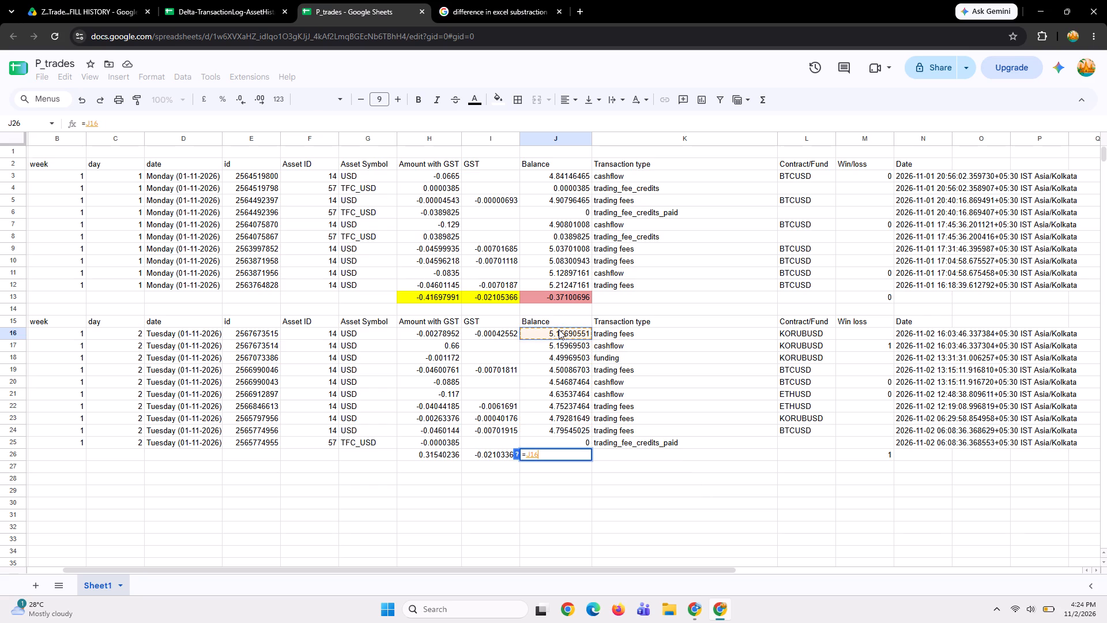
pyautogui.press('-')
pyautogui.click(564, 426)
pyautogui.press('Return')
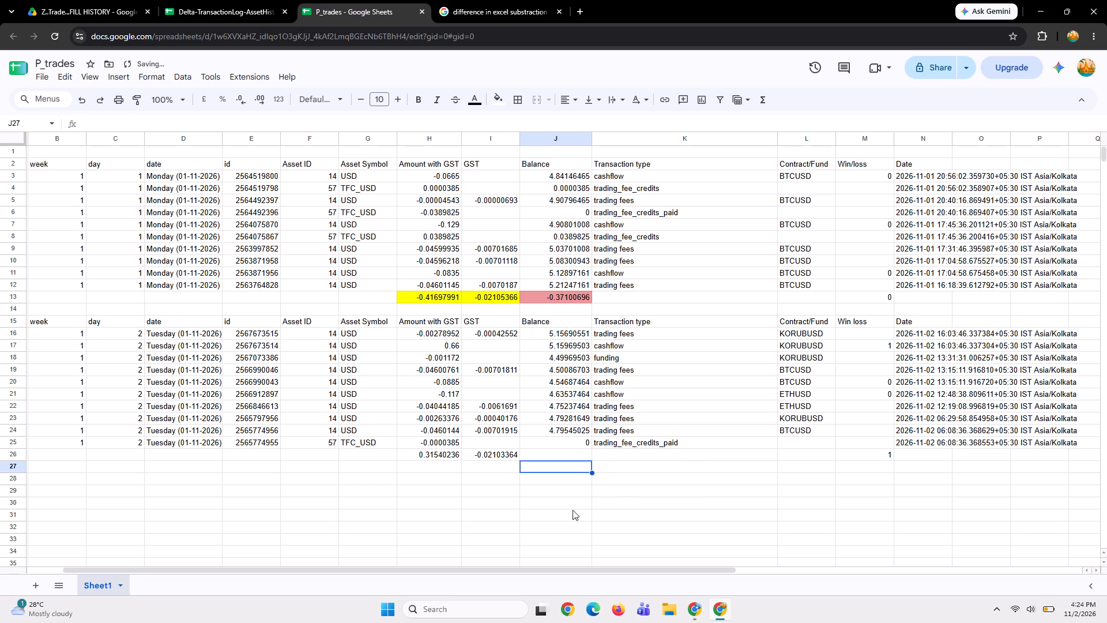
pyautogui.click(628, 473)
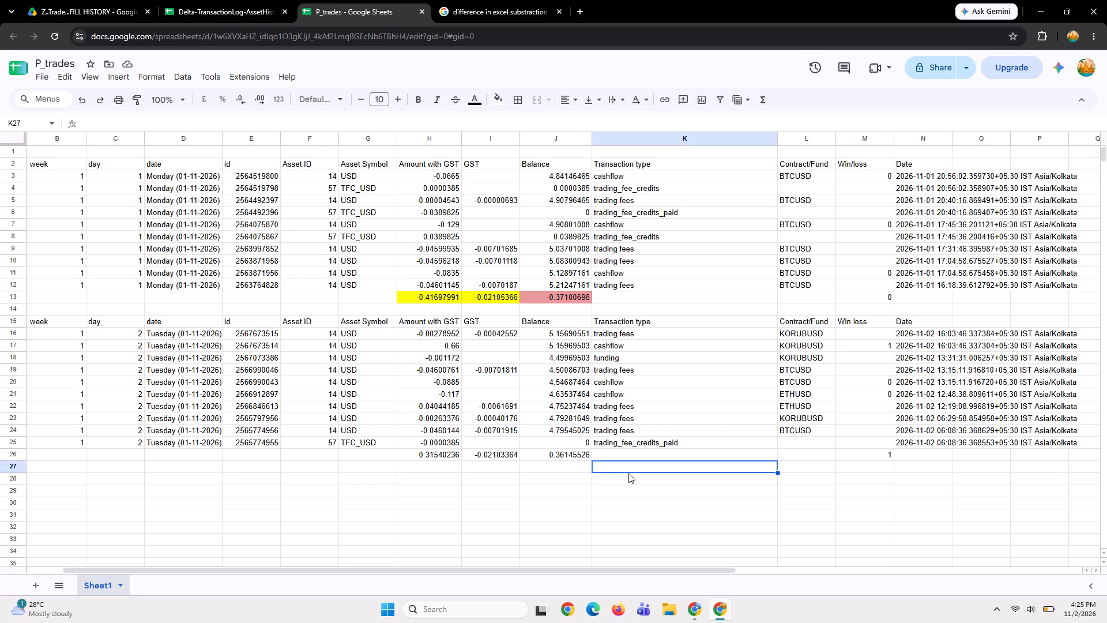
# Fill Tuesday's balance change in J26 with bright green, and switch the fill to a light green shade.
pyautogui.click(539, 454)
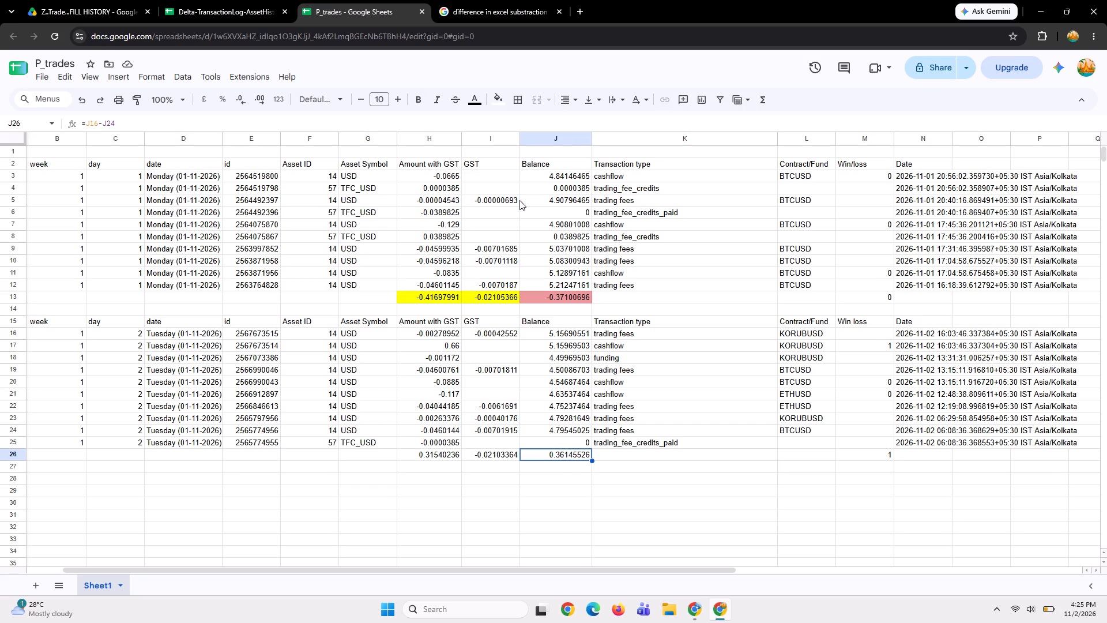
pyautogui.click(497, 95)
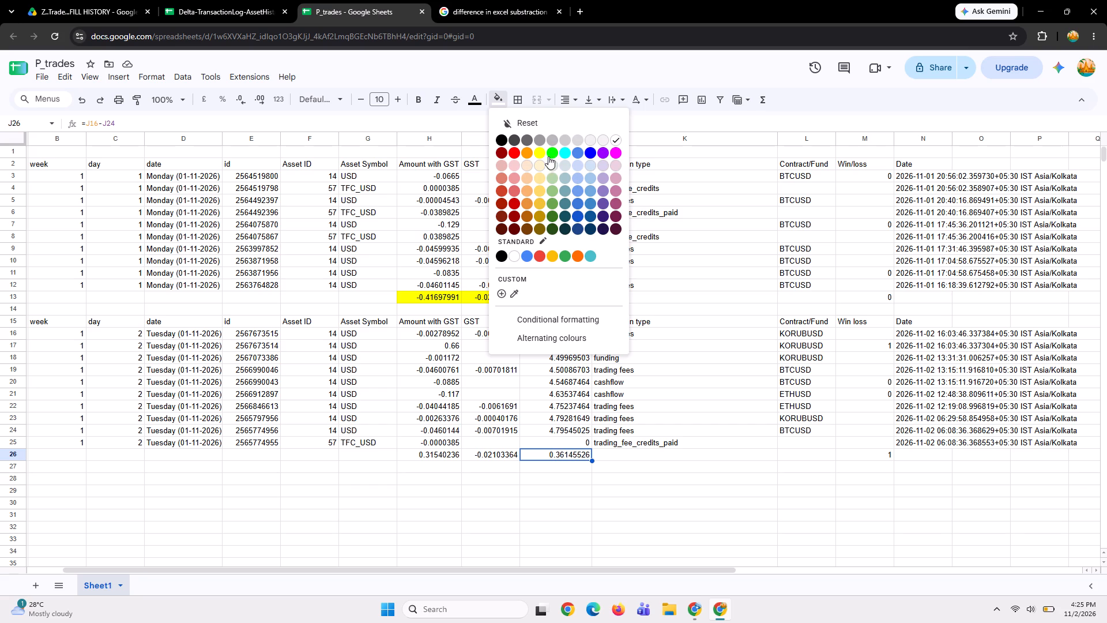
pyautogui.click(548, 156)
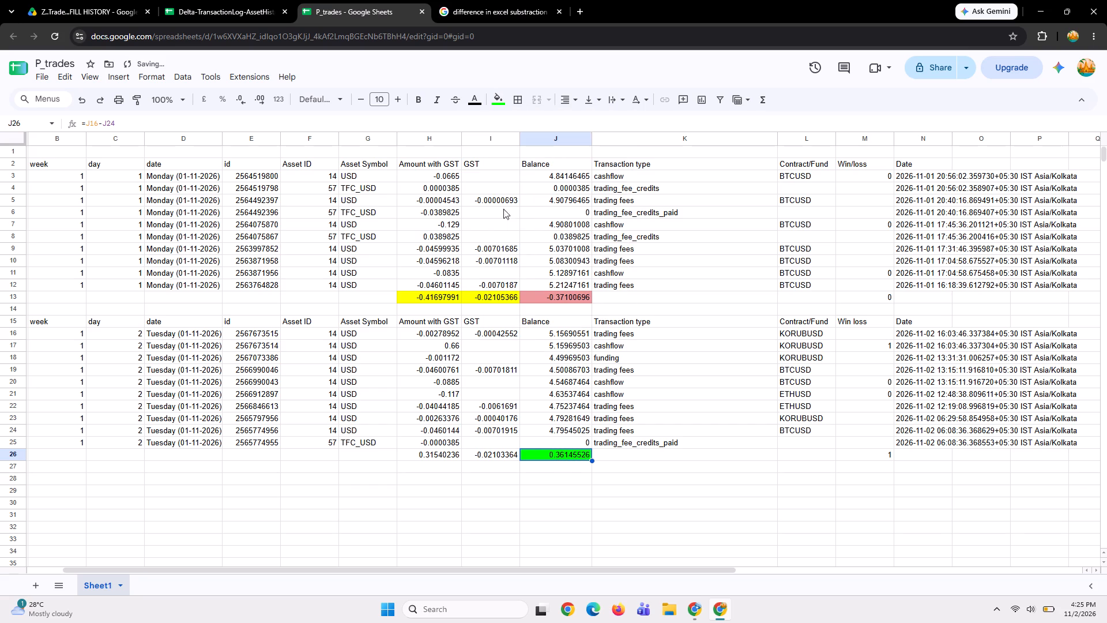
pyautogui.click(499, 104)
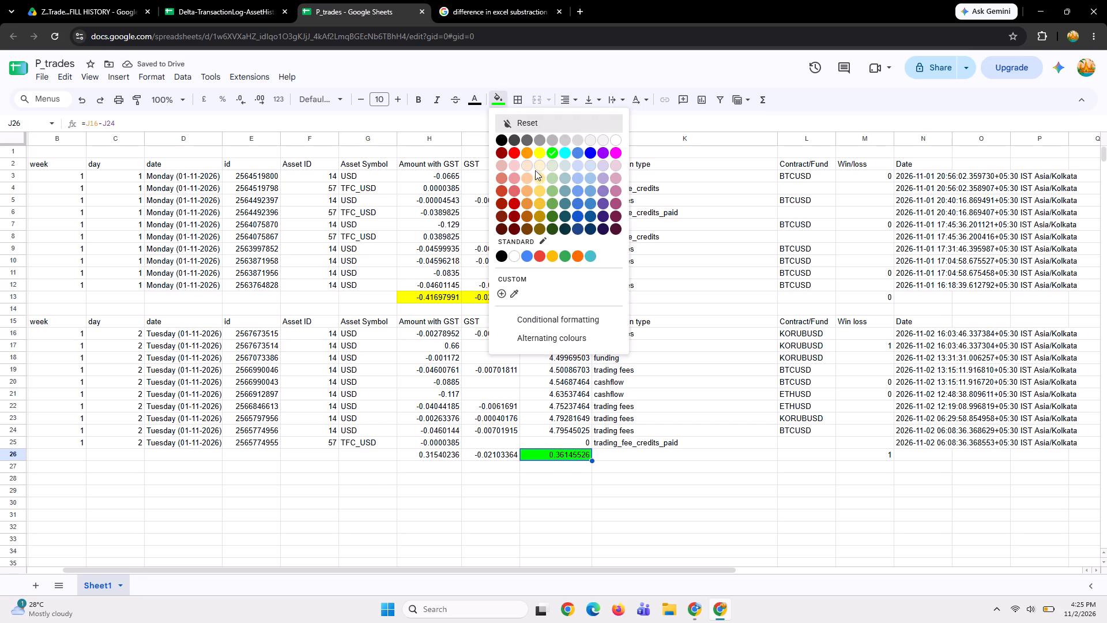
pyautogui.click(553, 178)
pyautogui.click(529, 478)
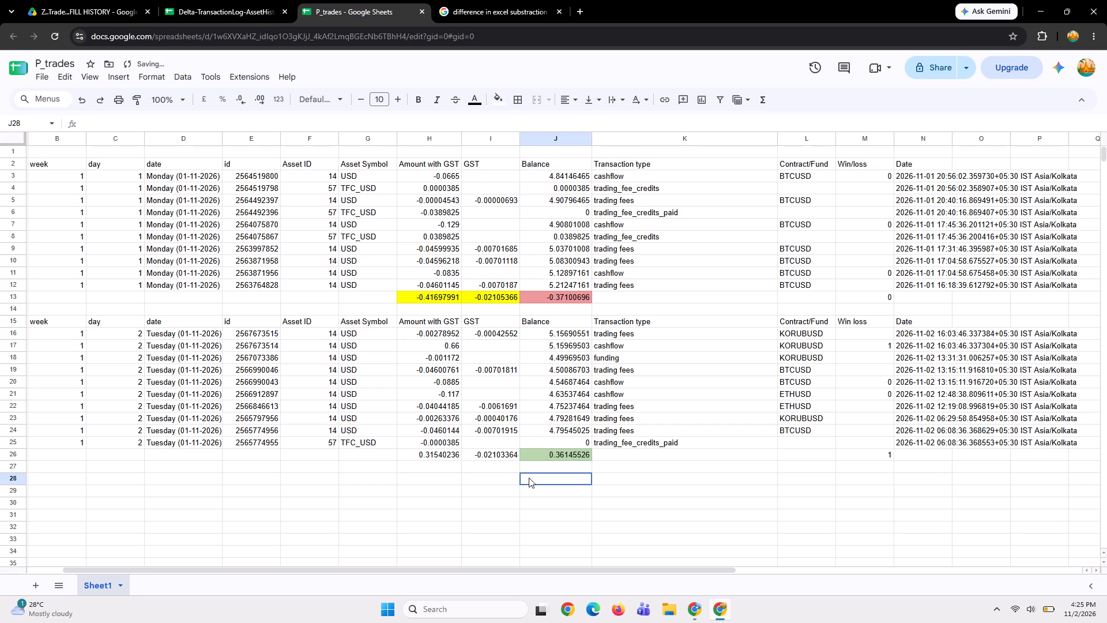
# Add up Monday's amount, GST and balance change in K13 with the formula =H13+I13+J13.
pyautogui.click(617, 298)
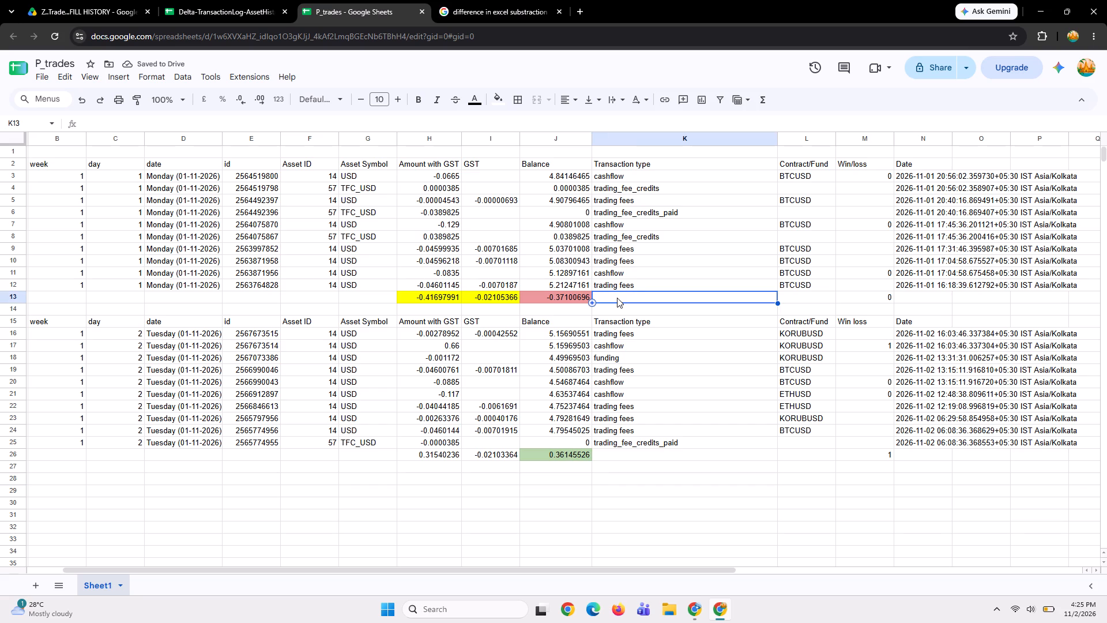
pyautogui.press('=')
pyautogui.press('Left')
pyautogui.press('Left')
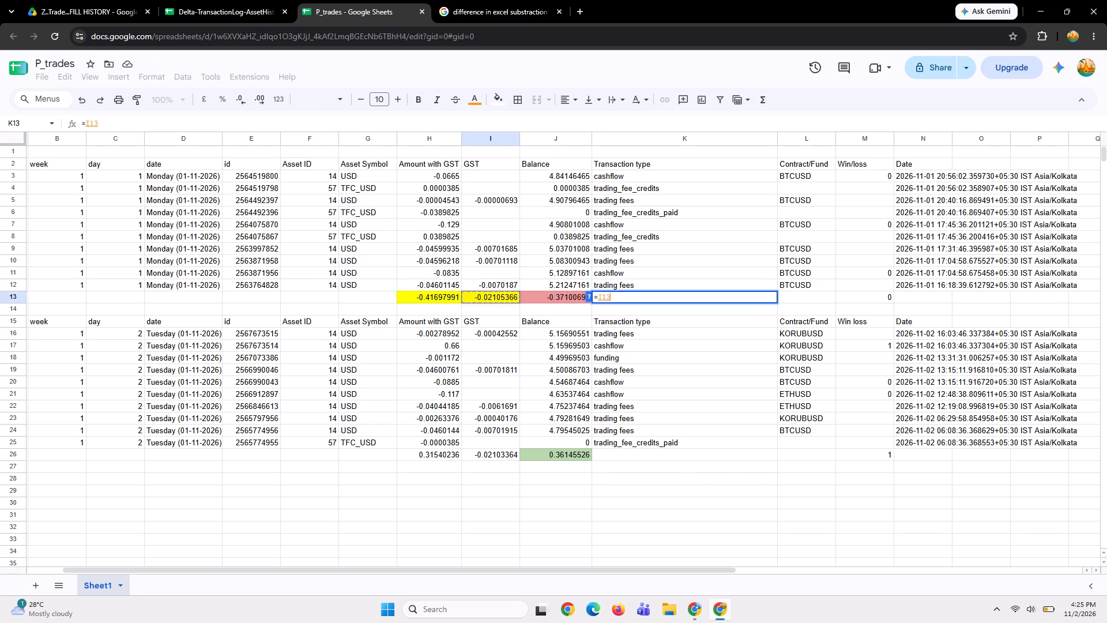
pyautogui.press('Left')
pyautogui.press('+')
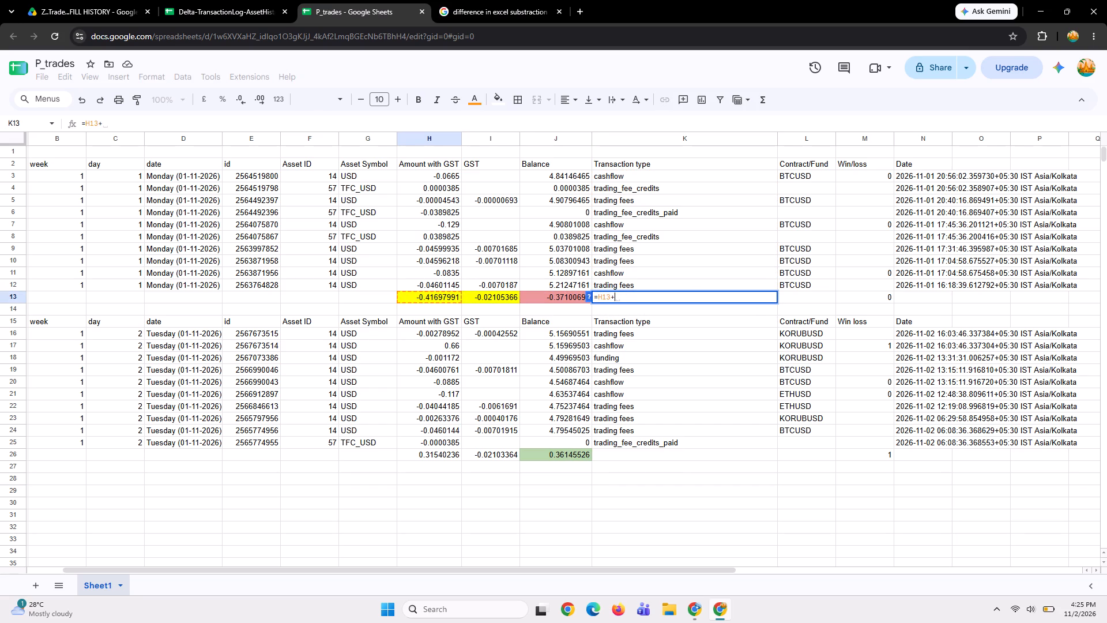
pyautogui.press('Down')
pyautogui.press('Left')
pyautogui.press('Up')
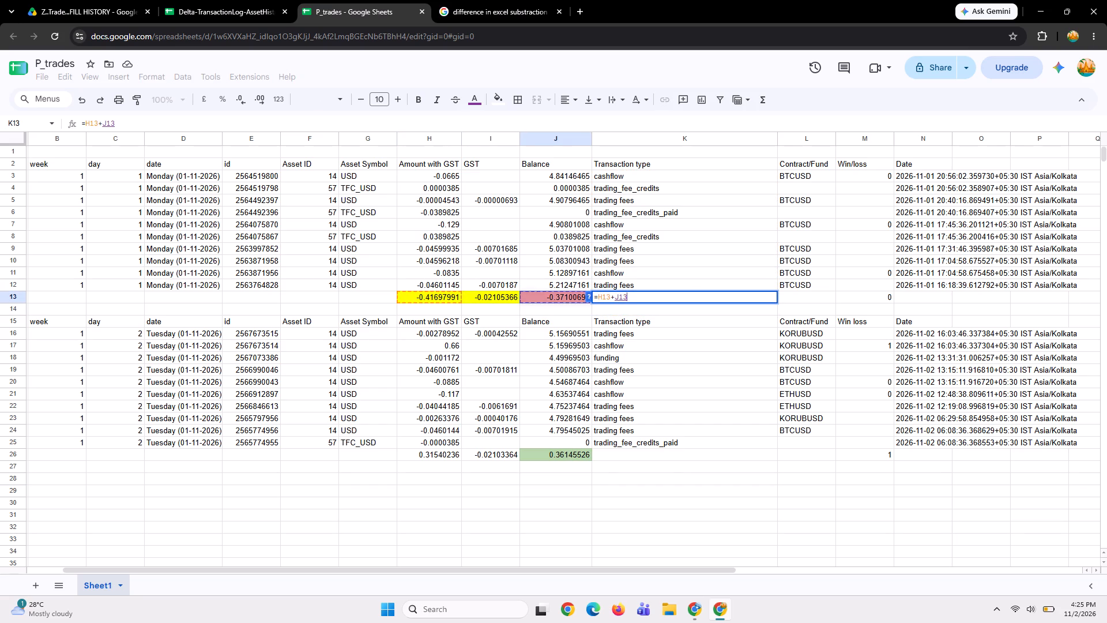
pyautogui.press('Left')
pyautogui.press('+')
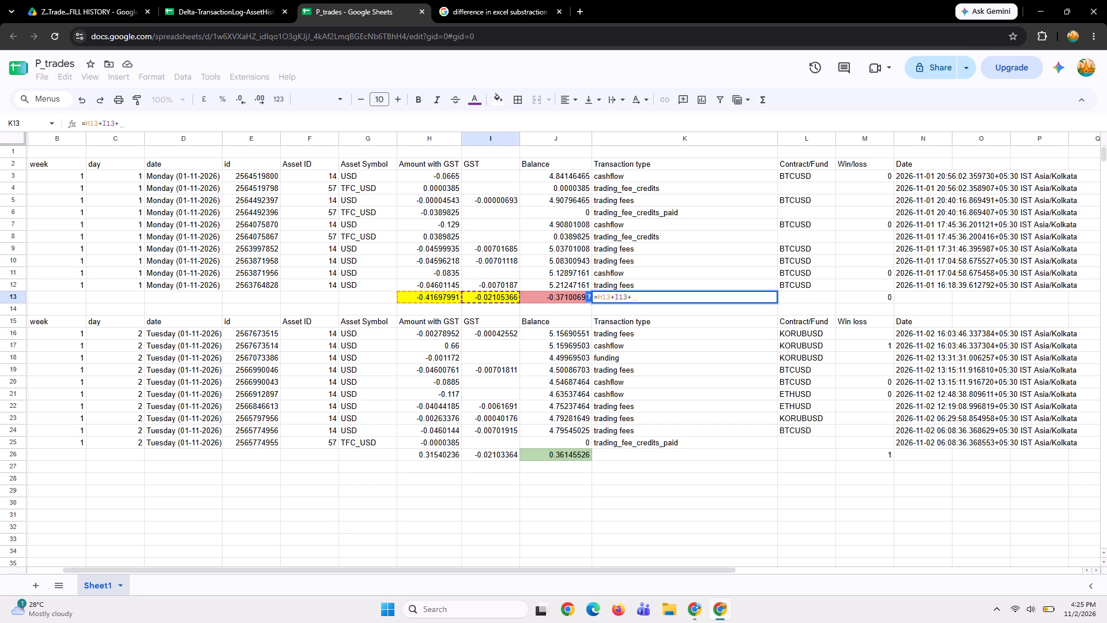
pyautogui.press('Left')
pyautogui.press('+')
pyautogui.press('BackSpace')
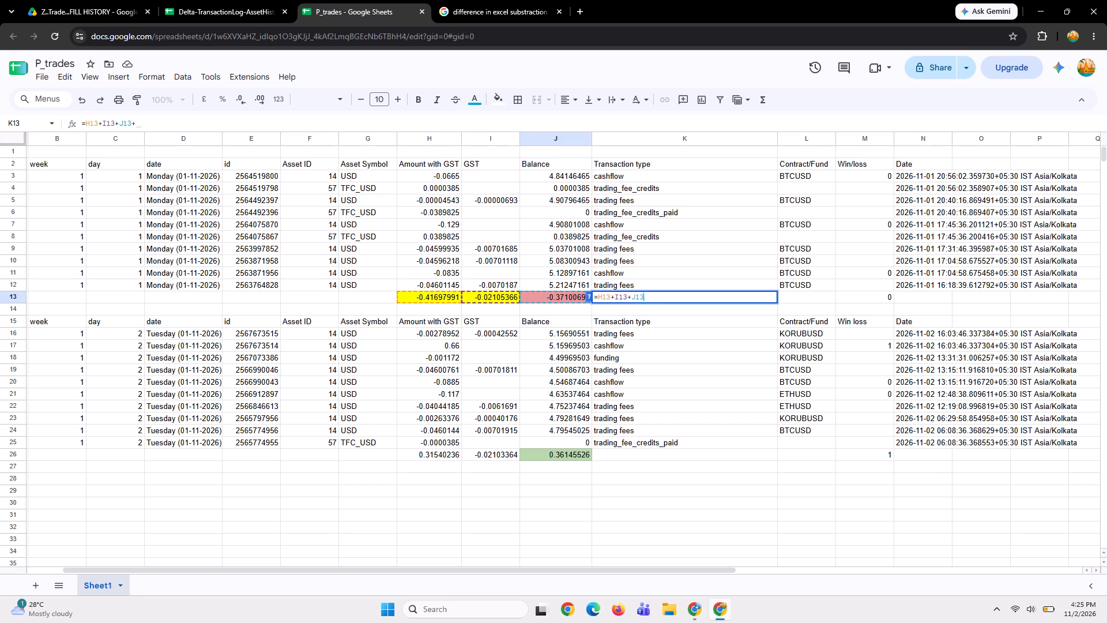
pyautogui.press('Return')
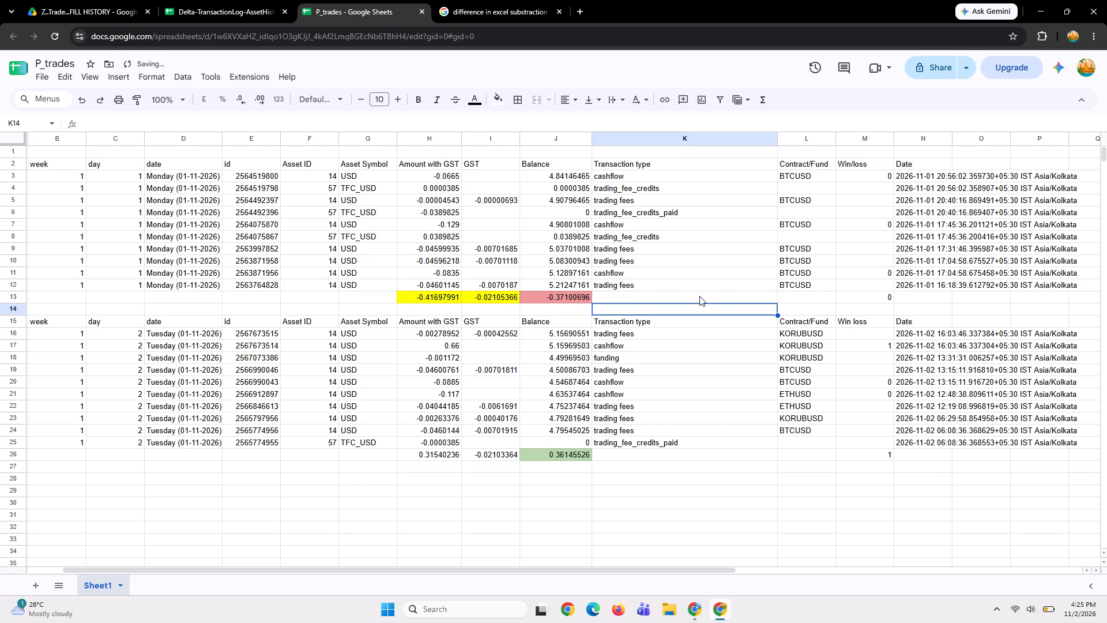
# Highlight Monday's combined total in K13 with a light red fill.
pyautogui.click(694, 297)
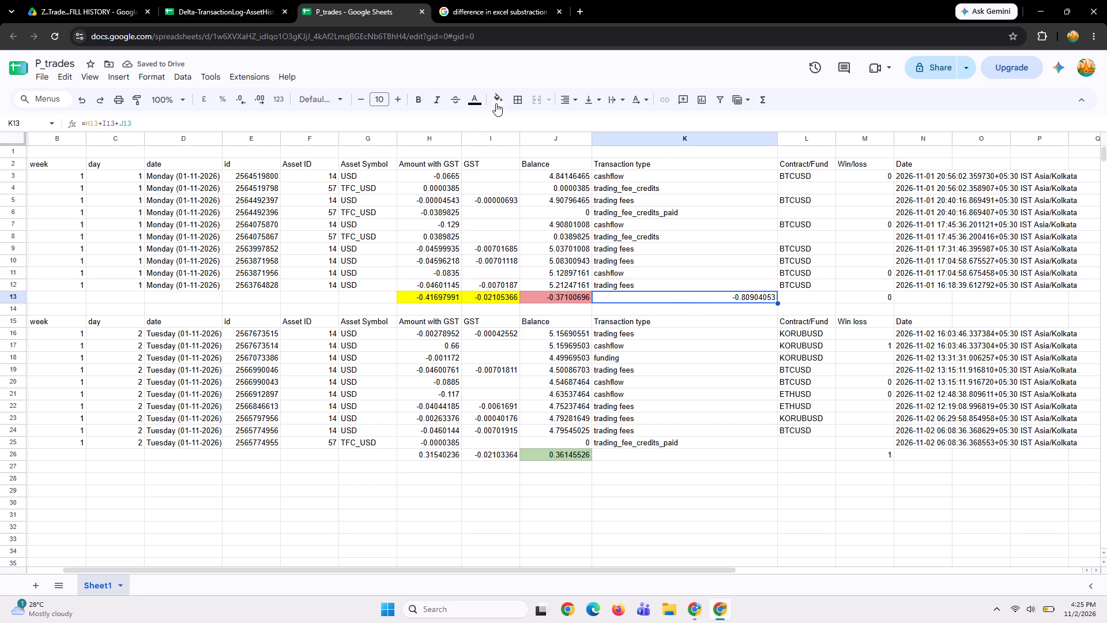
pyautogui.click(496, 103)
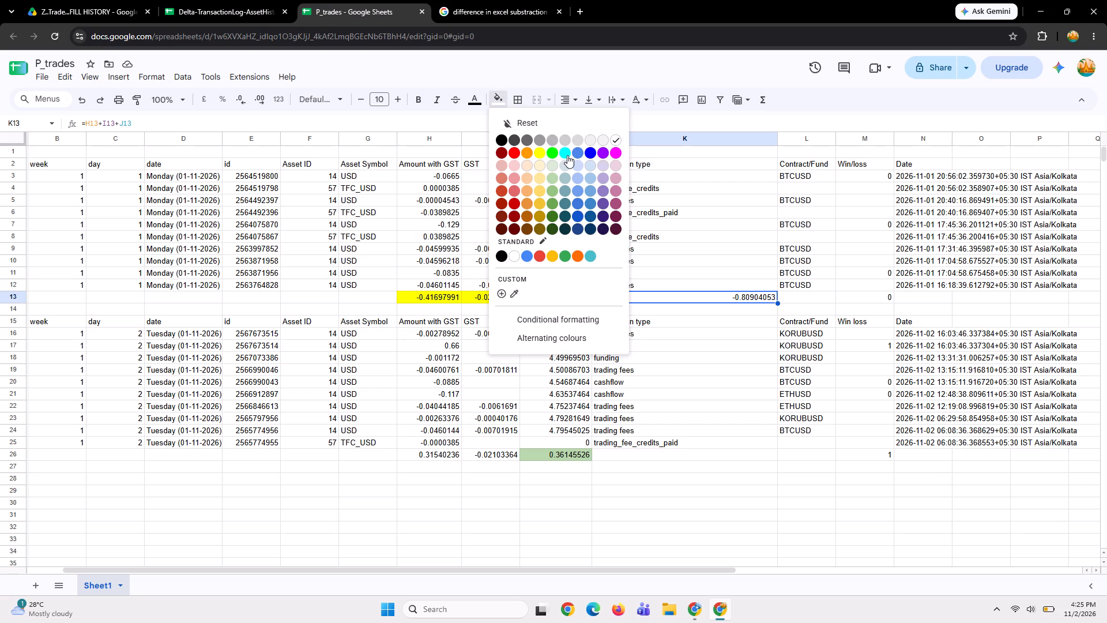
pyautogui.click(514, 189)
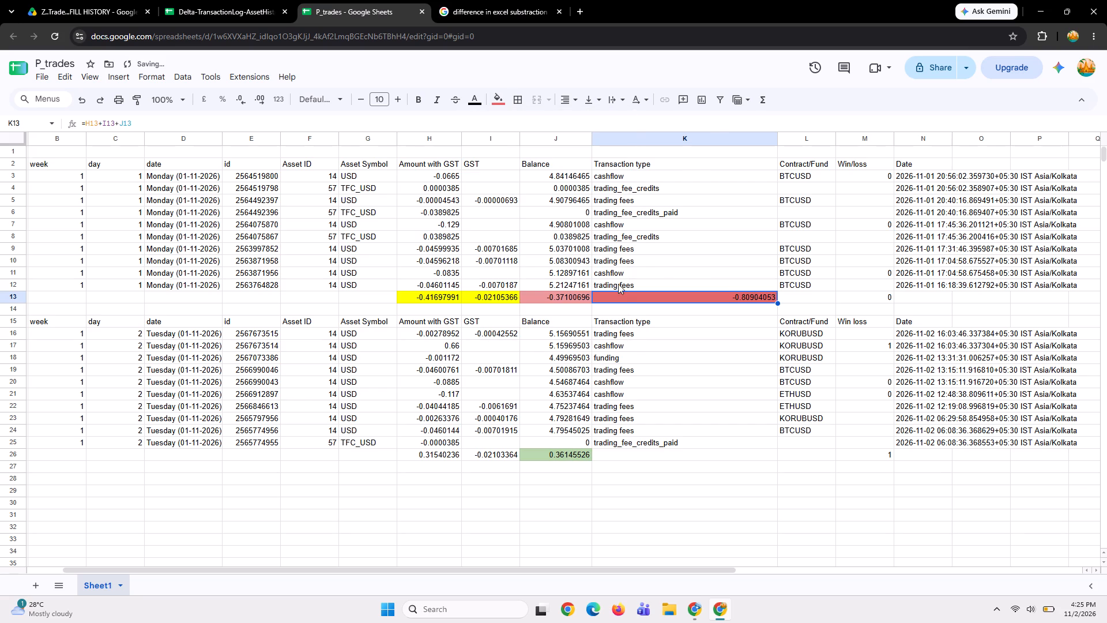
pyautogui.moveTo(498, 100); pyautogui.dragTo(515, 175)
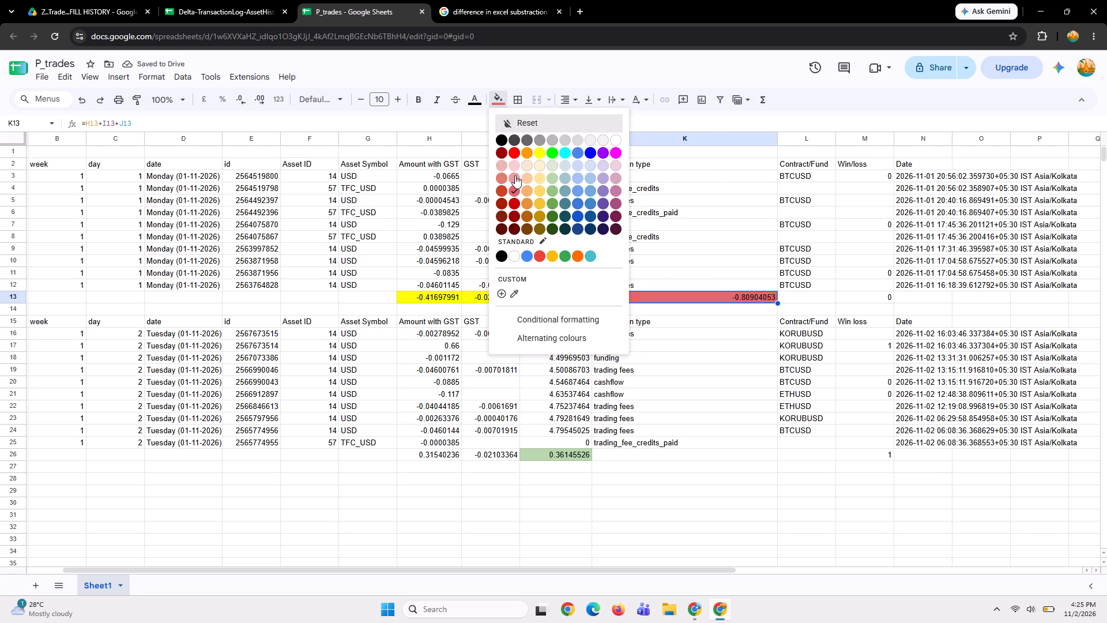
pyautogui.moveTo(515, 175); pyautogui.dragTo(514, 177)
pyautogui.click(514, 177)
# Set the fill of Monday's balance change, GST total and amount total in J13, I13 and H13 to white.
pyautogui.click(544, 294)
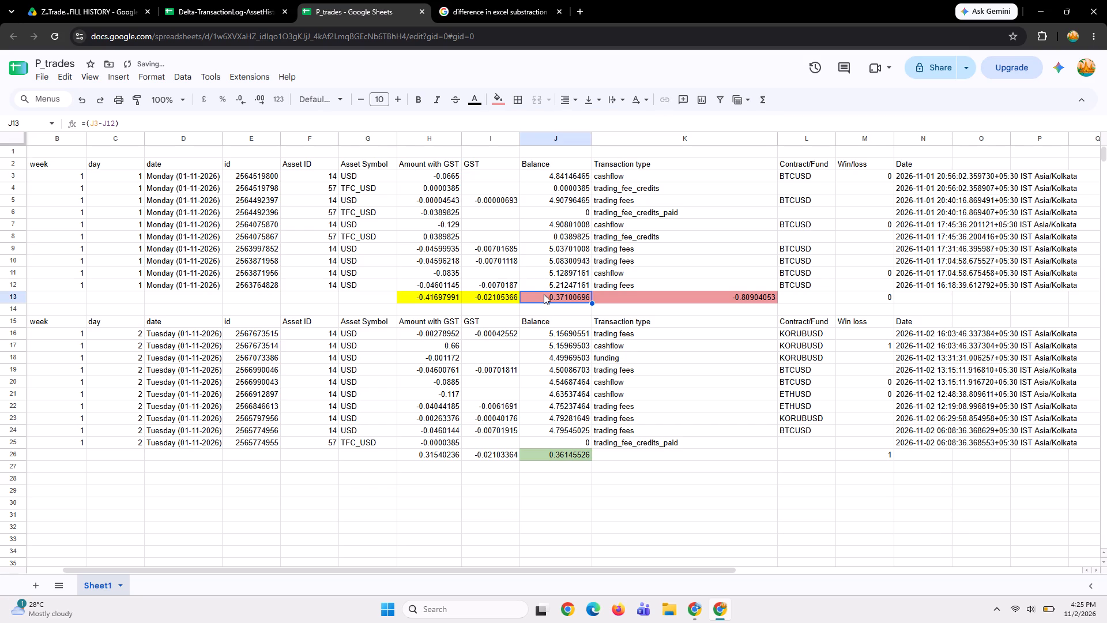
pyautogui.click(500, 97)
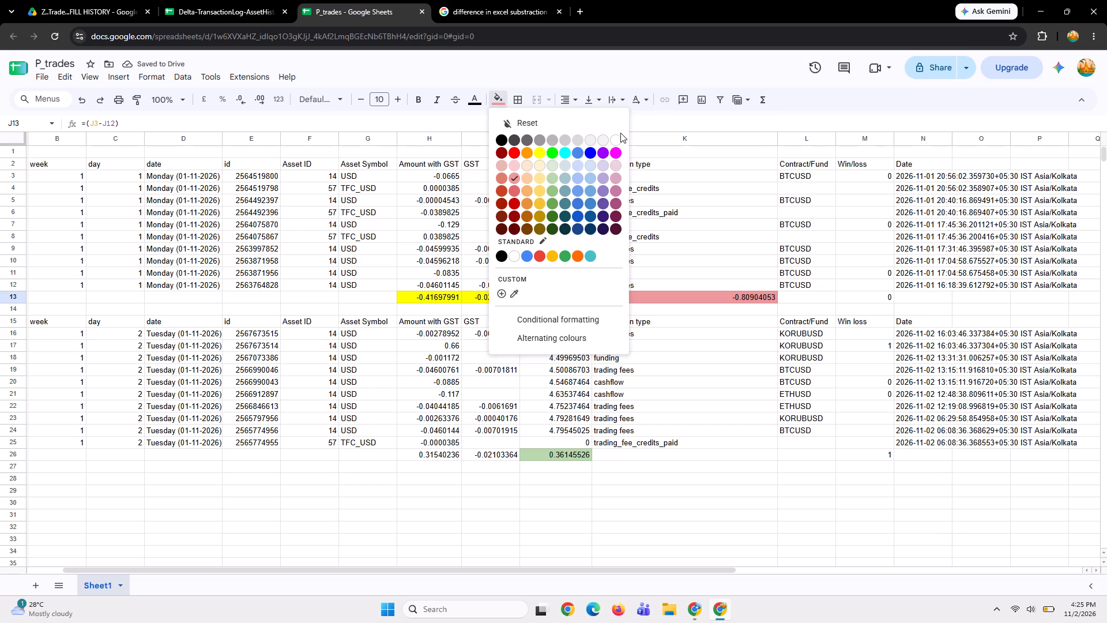
pyautogui.click(616, 140)
pyautogui.click(494, 298)
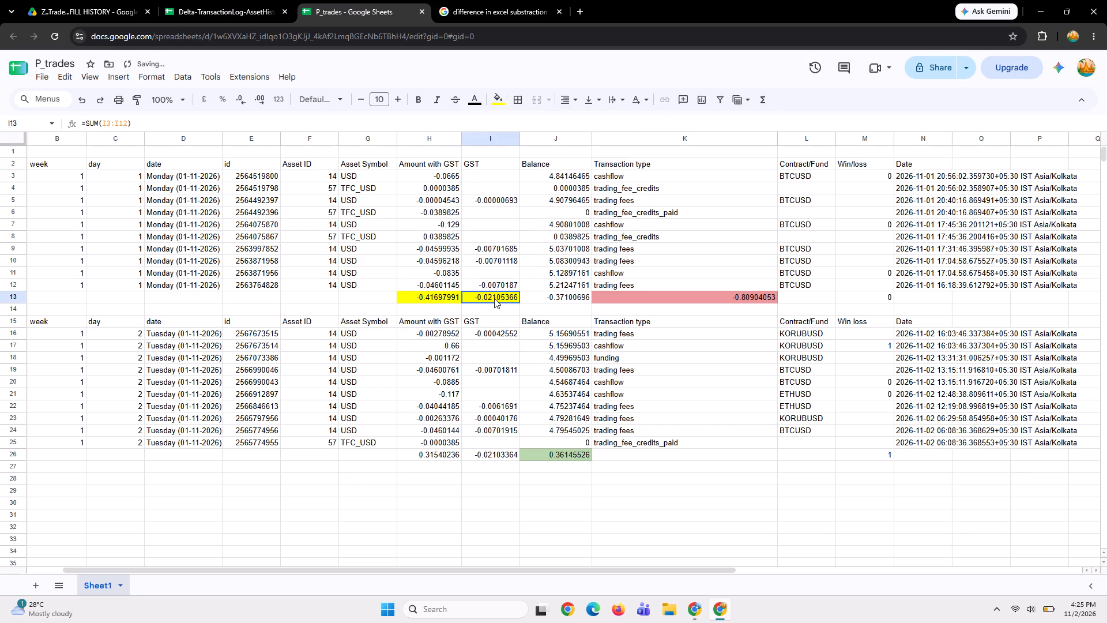
pyautogui.click(494, 96)
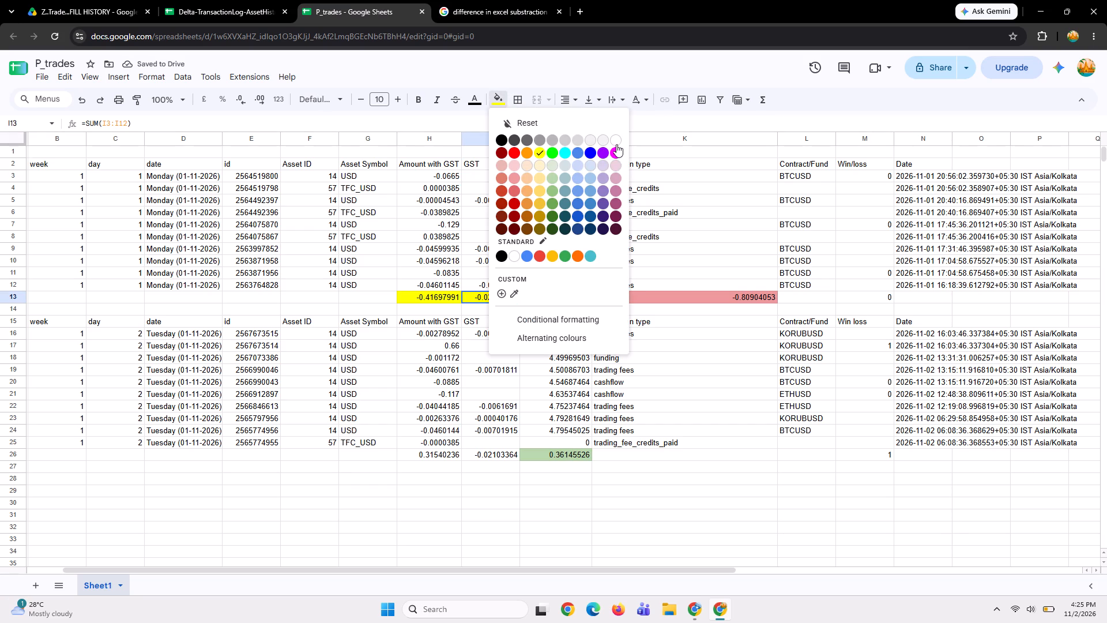
pyautogui.click(617, 134)
pyautogui.click(438, 297)
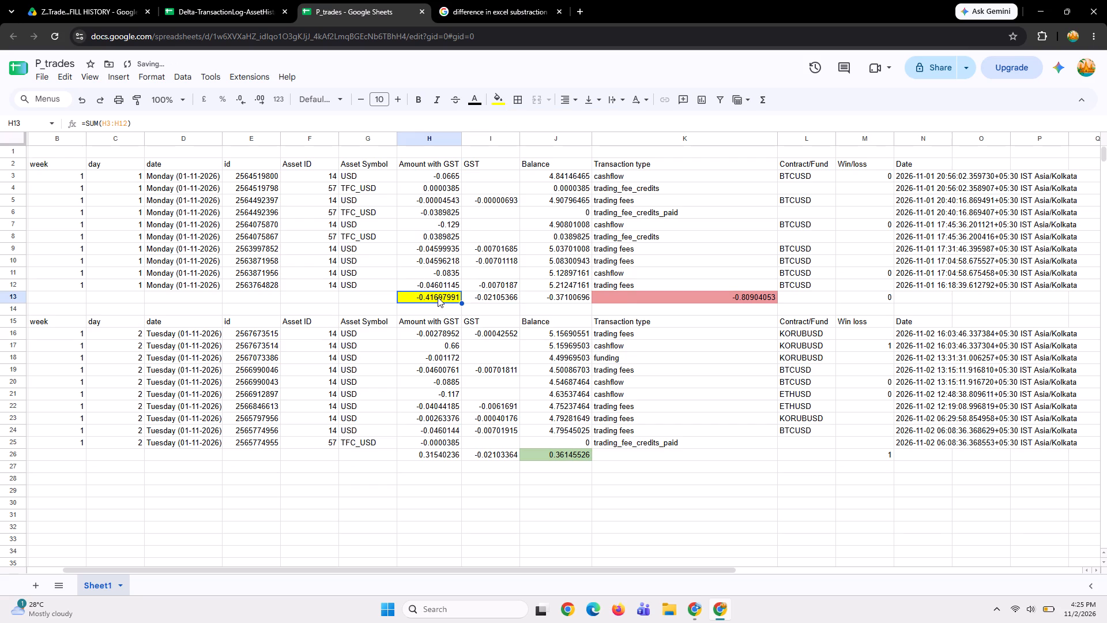
pyautogui.click(500, 94)
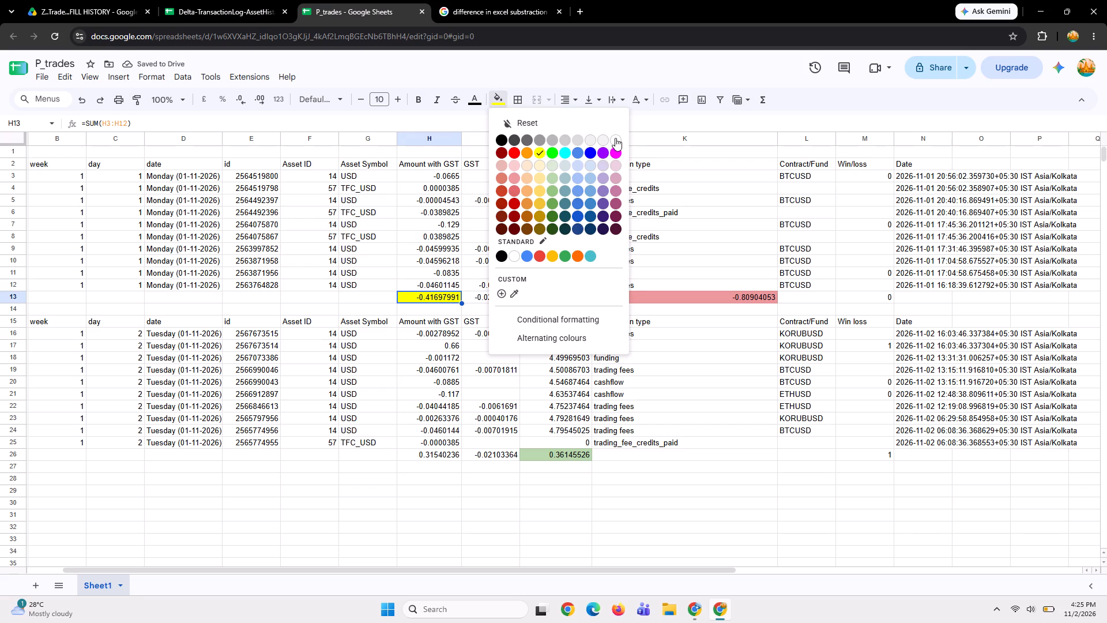
pyautogui.click(619, 134)
pyautogui.moveTo(498, 97); pyautogui.dragTo(617, 140)
pyautogui.click(617, 140)
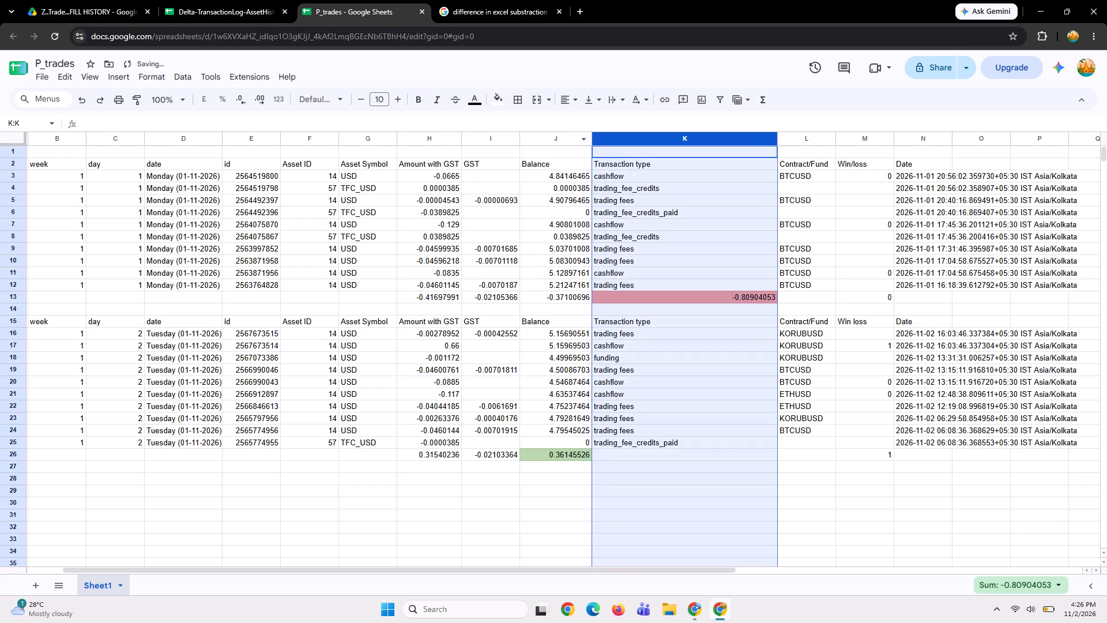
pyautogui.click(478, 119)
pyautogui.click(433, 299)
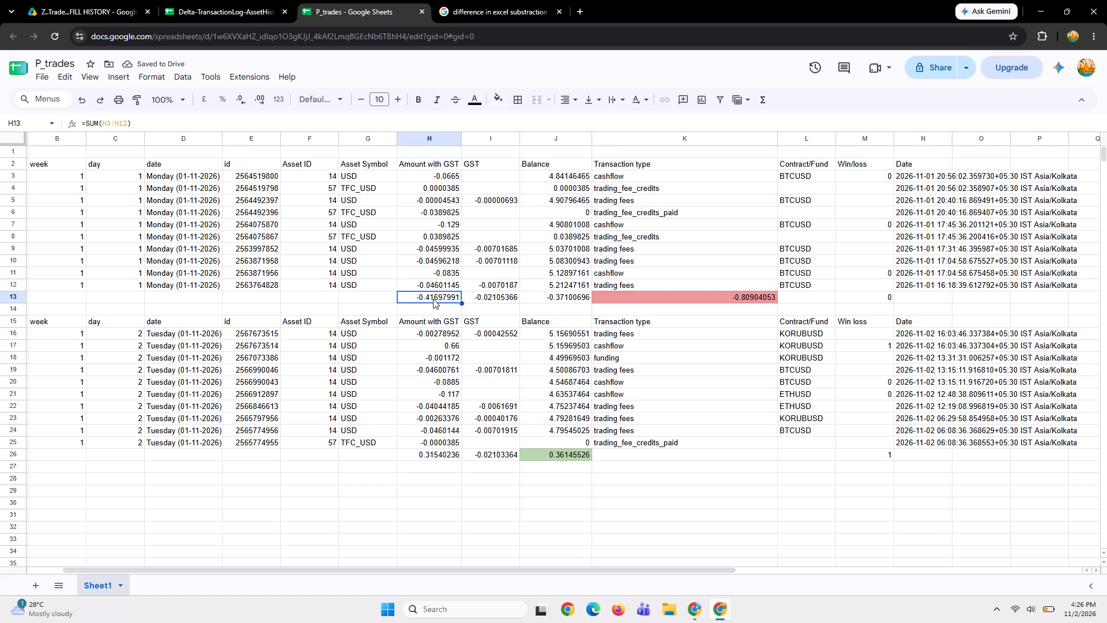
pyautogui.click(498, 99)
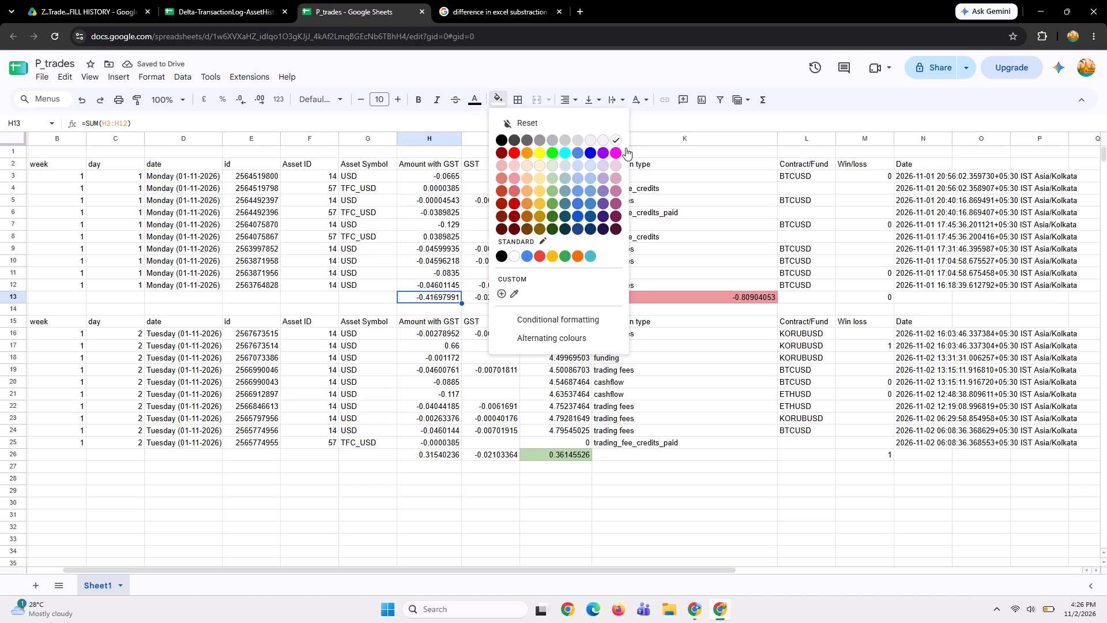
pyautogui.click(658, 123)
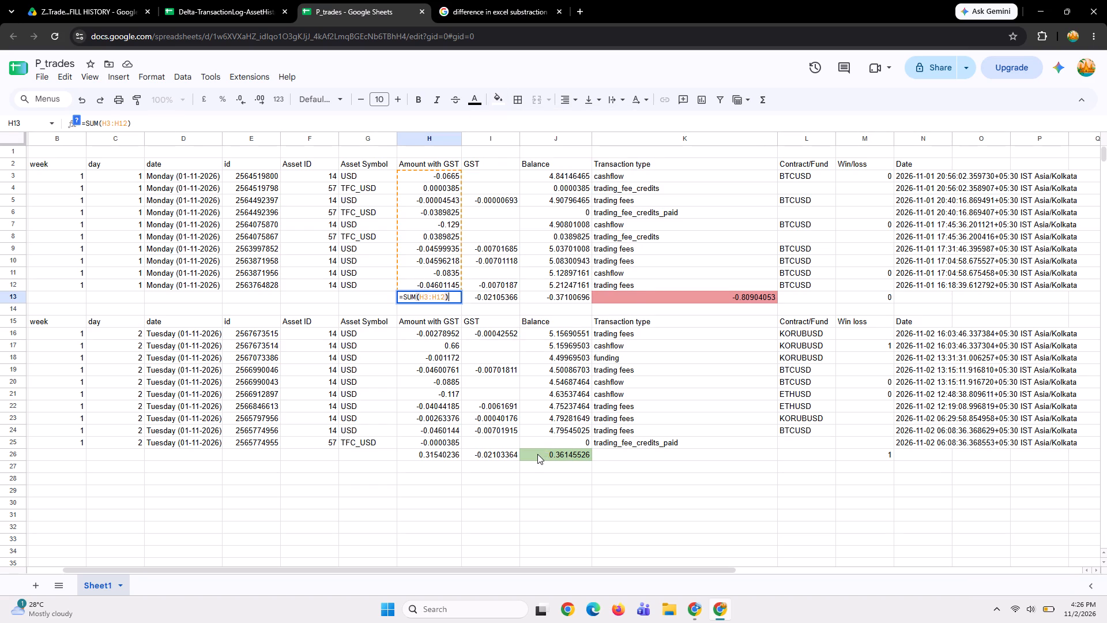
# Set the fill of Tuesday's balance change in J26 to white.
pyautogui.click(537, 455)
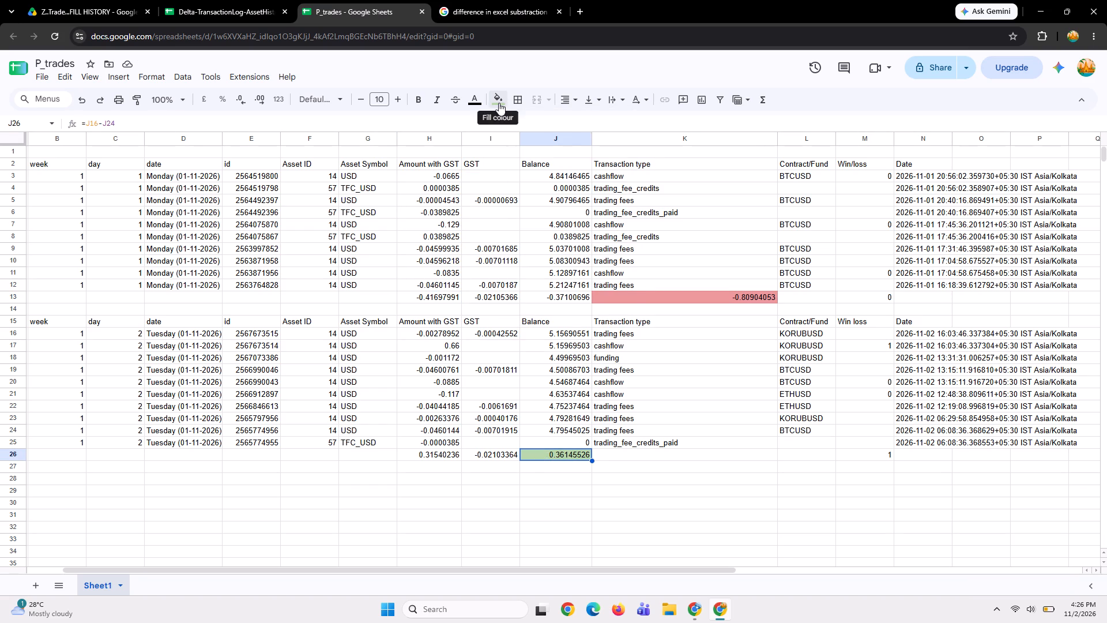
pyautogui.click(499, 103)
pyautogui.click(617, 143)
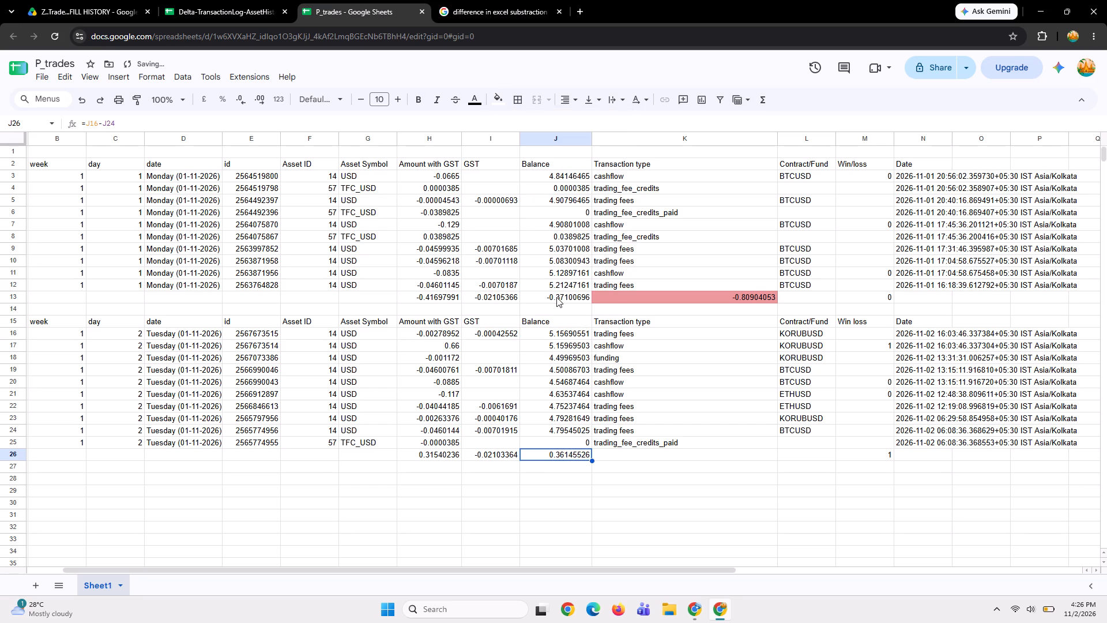
# Replace Monday's combined total formula in K13 with =H13+I13.
pyautogui.click(556, 297)
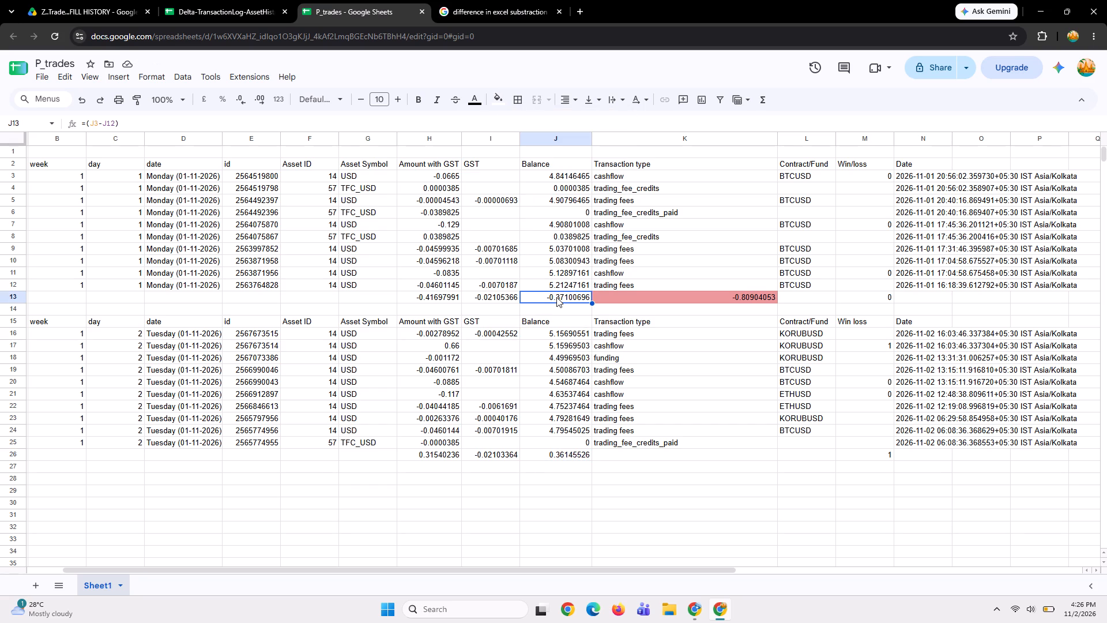
pyautogui.click(664, 301)
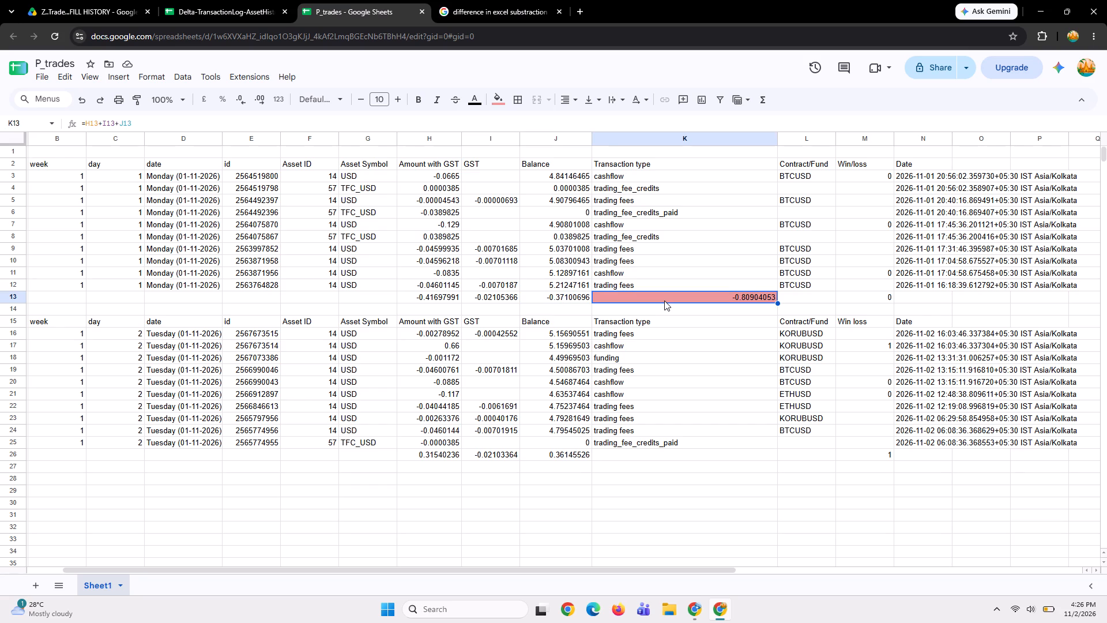
pyautogui.press('=')
pyautogui.press('Left')
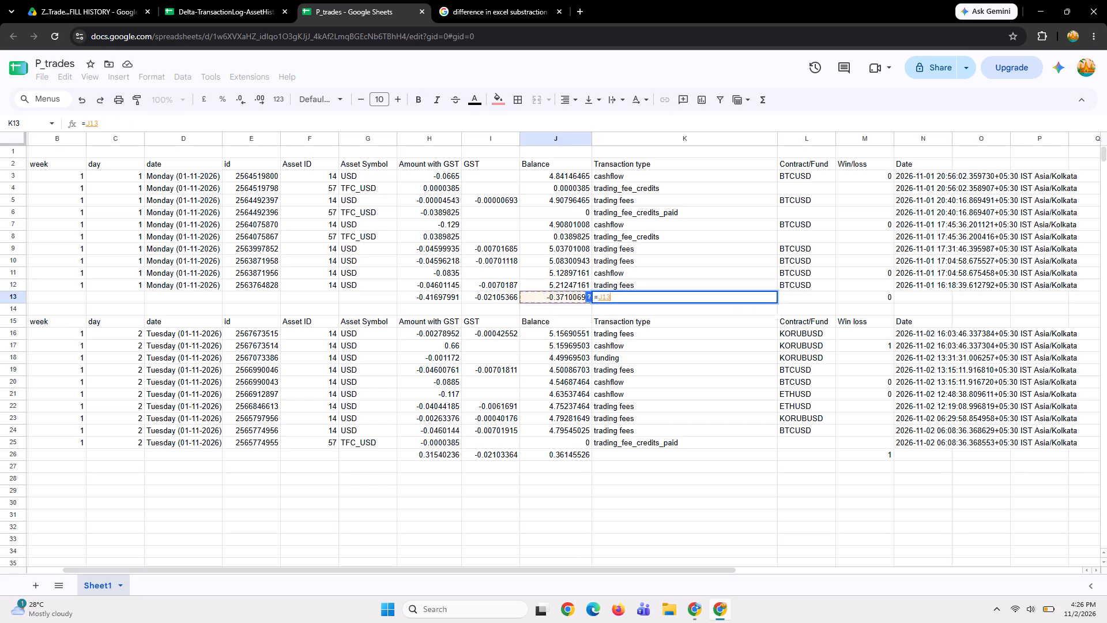
pyautogui.press('Left')
pyautogui.press('Left')
pyautogui.press('+')
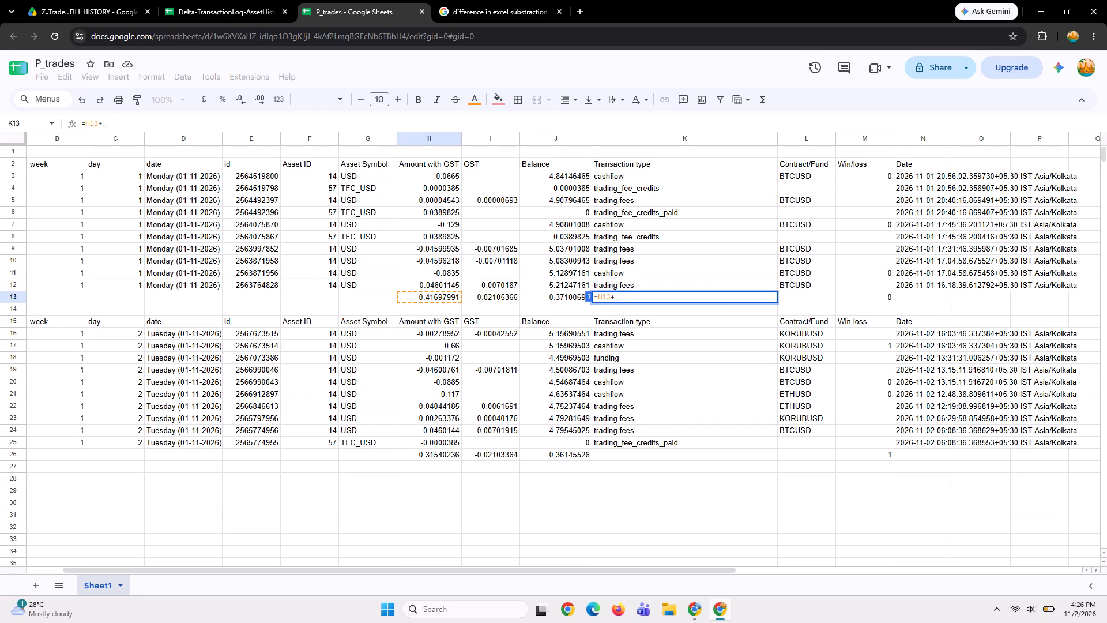
pyautogui.press('Right')
pyautogui.press('Left')
pyautogui.press('Left')
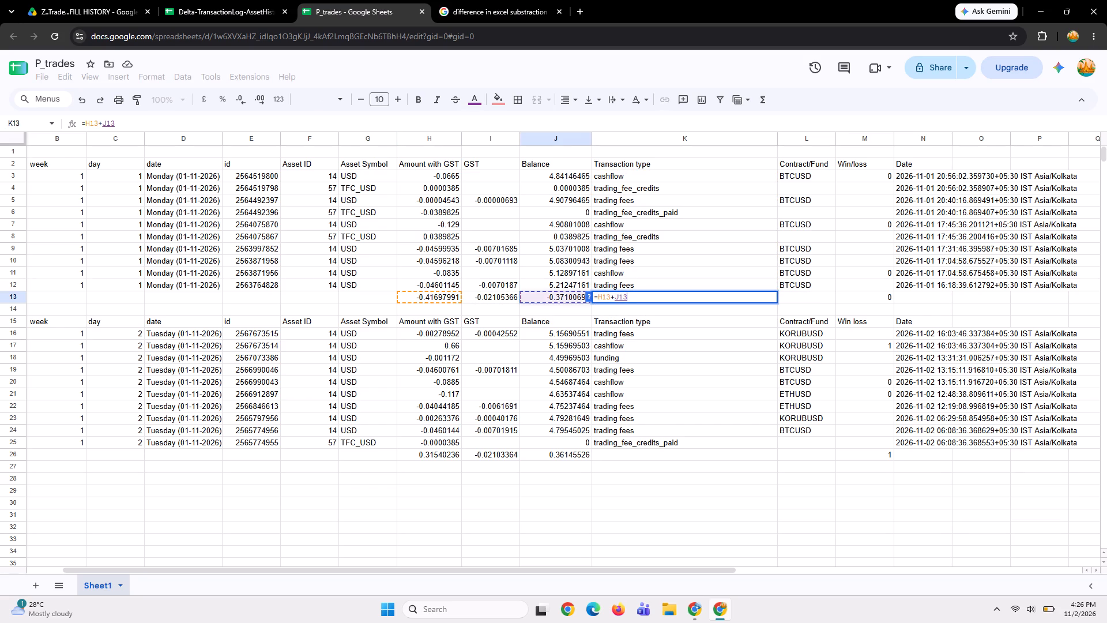
pyautogui.press('Left')
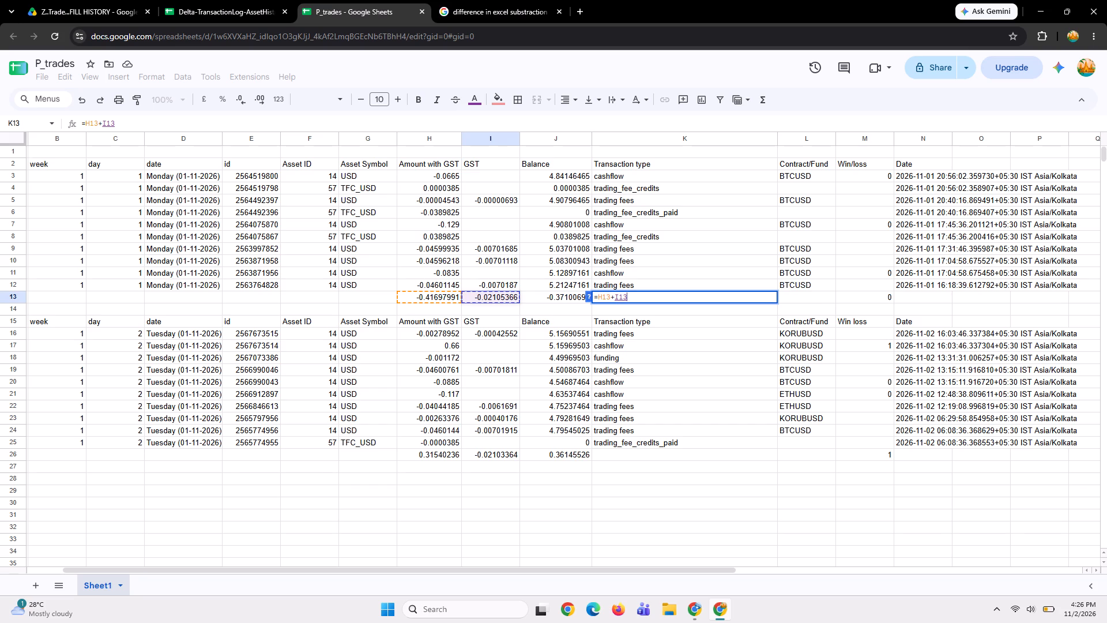
pyautogui.press('Return')
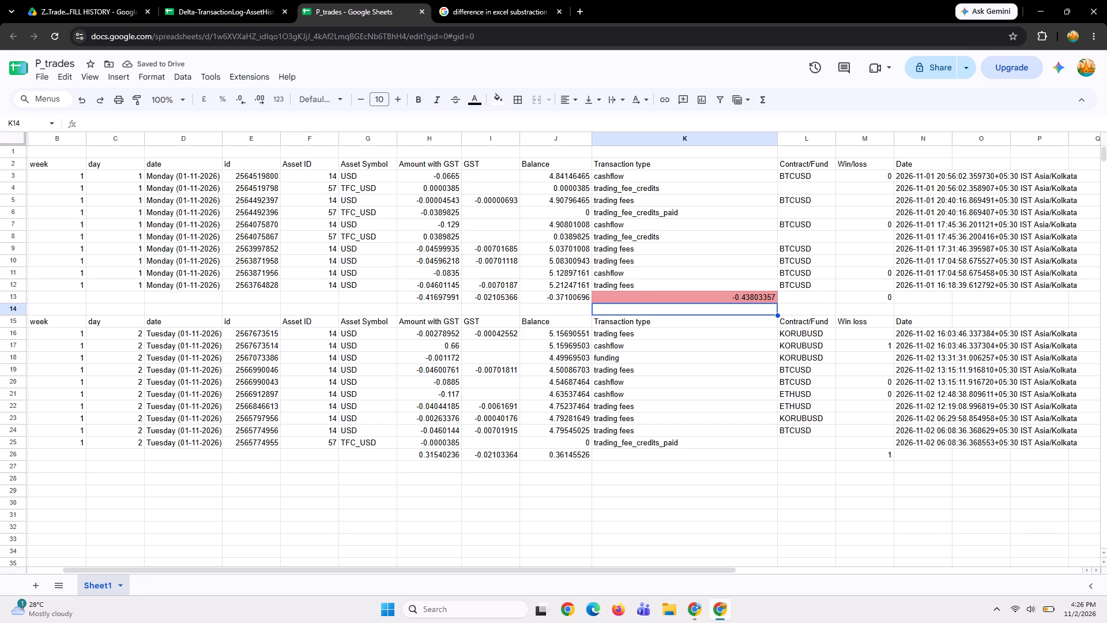
# Enter Tuesday's combined total in K26 with the formula =H26+I26.
pyautogui.click(639, 453)
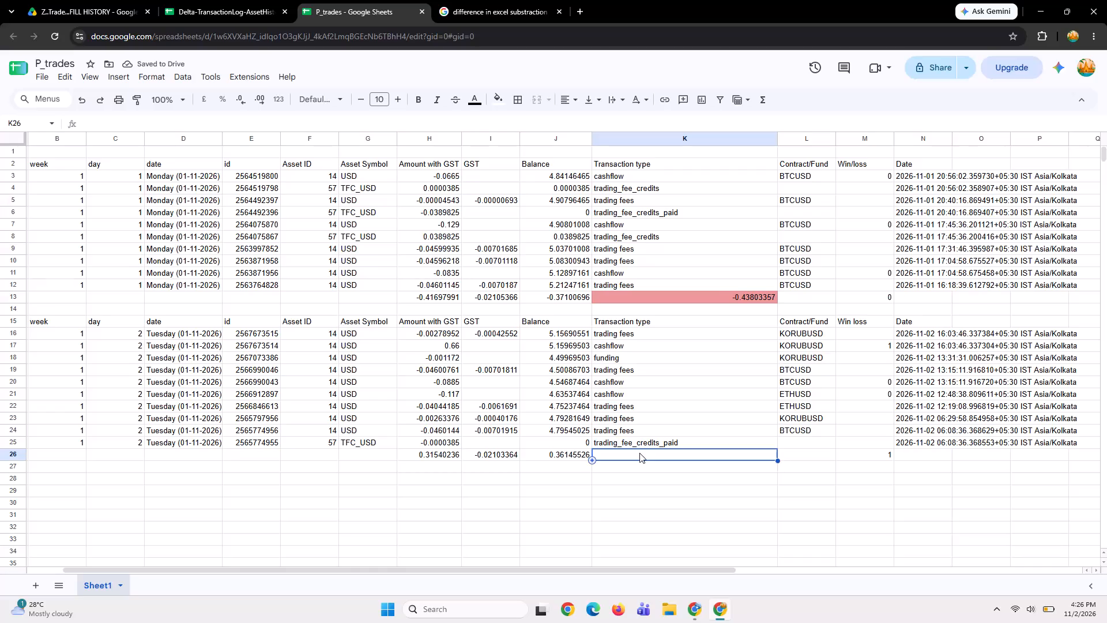
pyautogui.press('=')
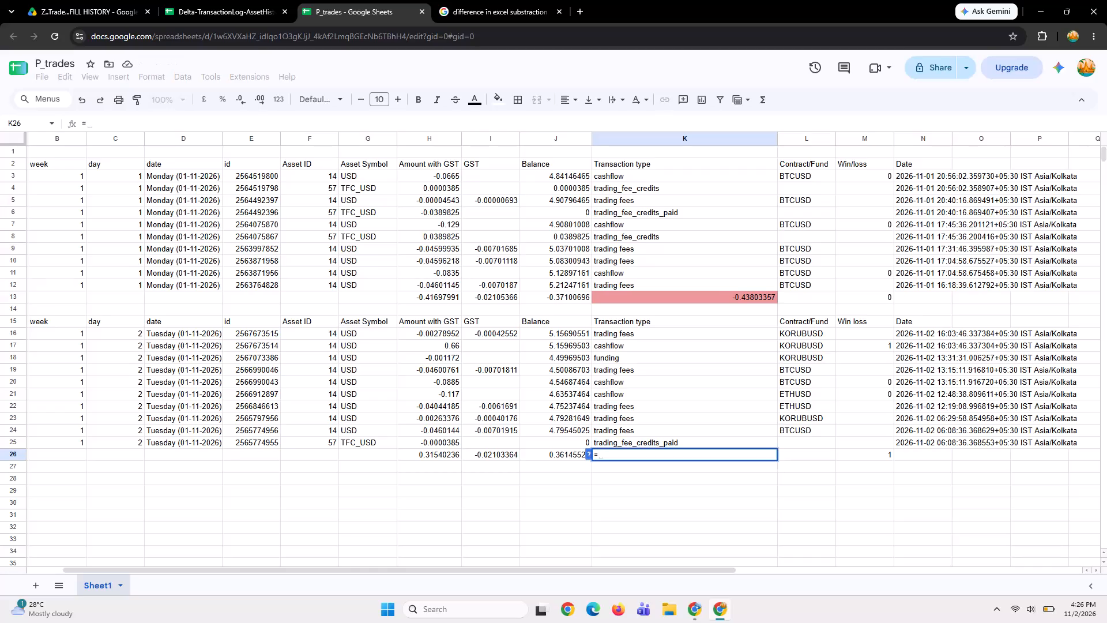
pyautogui.press('Left')
pyautogui.press('Left')
pyautogui.press('Left')
pyautogui.press('+')
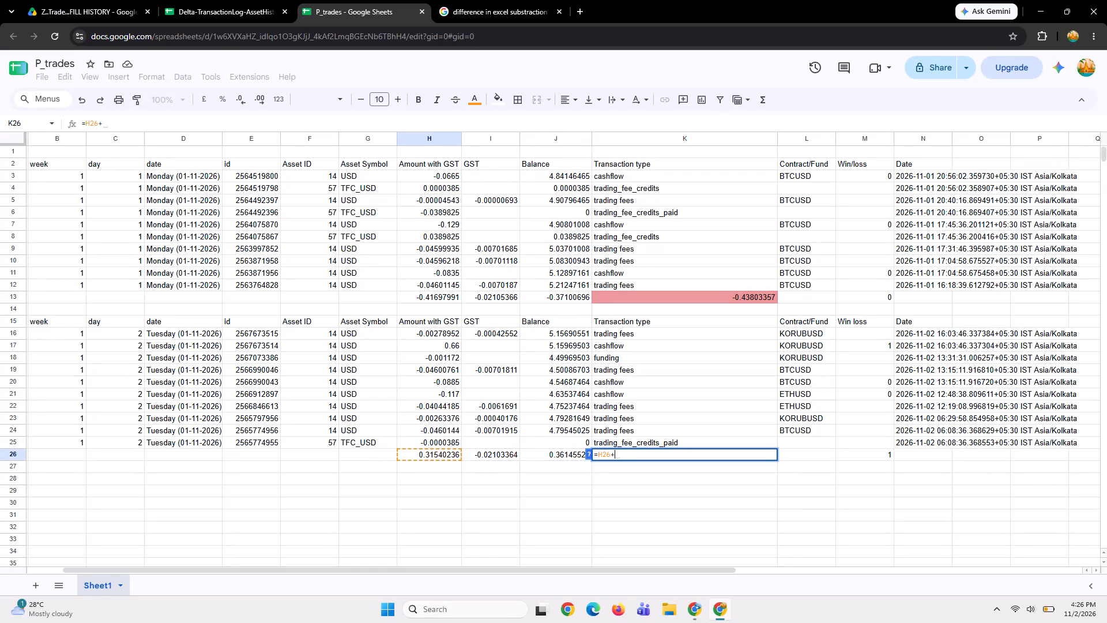
pyautogui.press('Right')
pyautogui.press('Left')
pyautogui.press('Left')
pyautogui.press('Left')
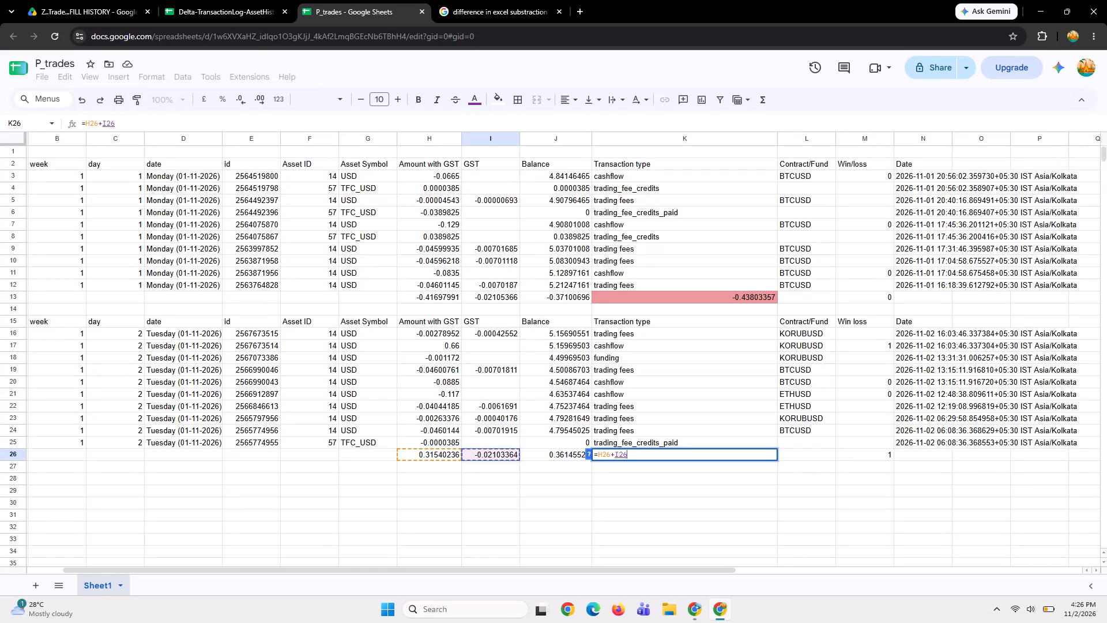
pyautogui.press('+')
pyautogui.press('BackSpace')
pyautogui.press('Return')
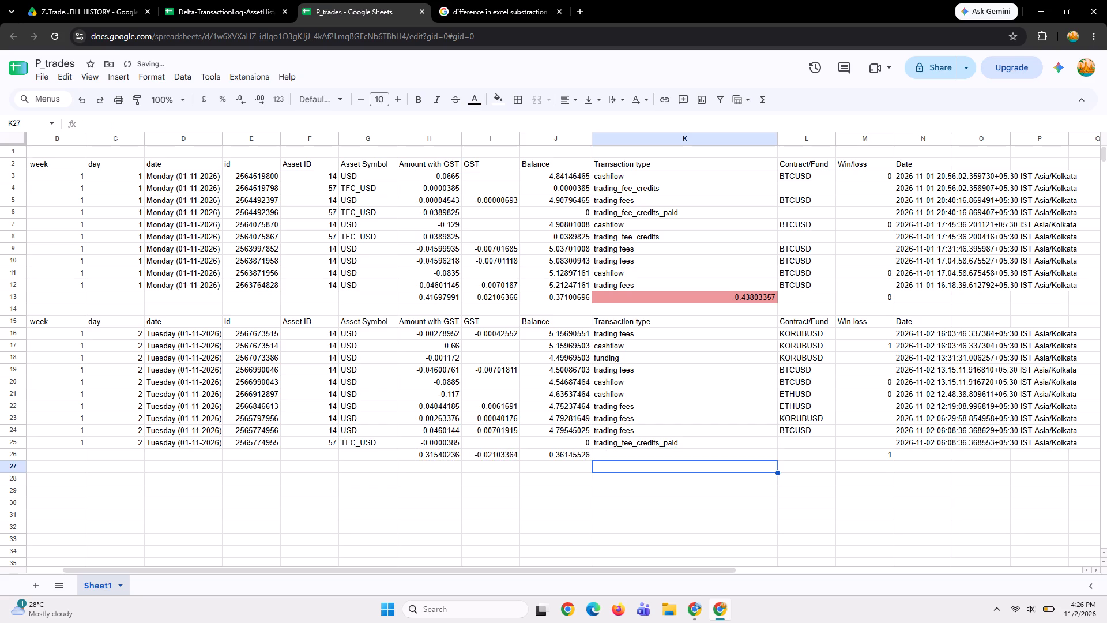
# Highlight Tuesday's combined total in K26 with a light green fill.
pyautogui.click(669, 467)
pyautogui.click(683, 452)
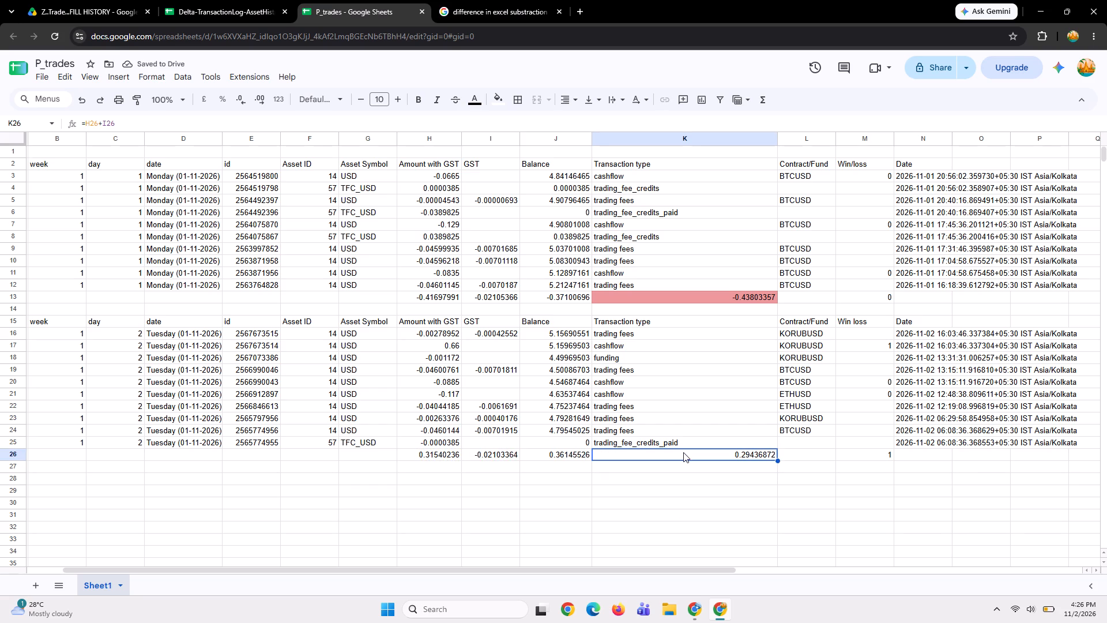
pyautogui.click(500, 97)
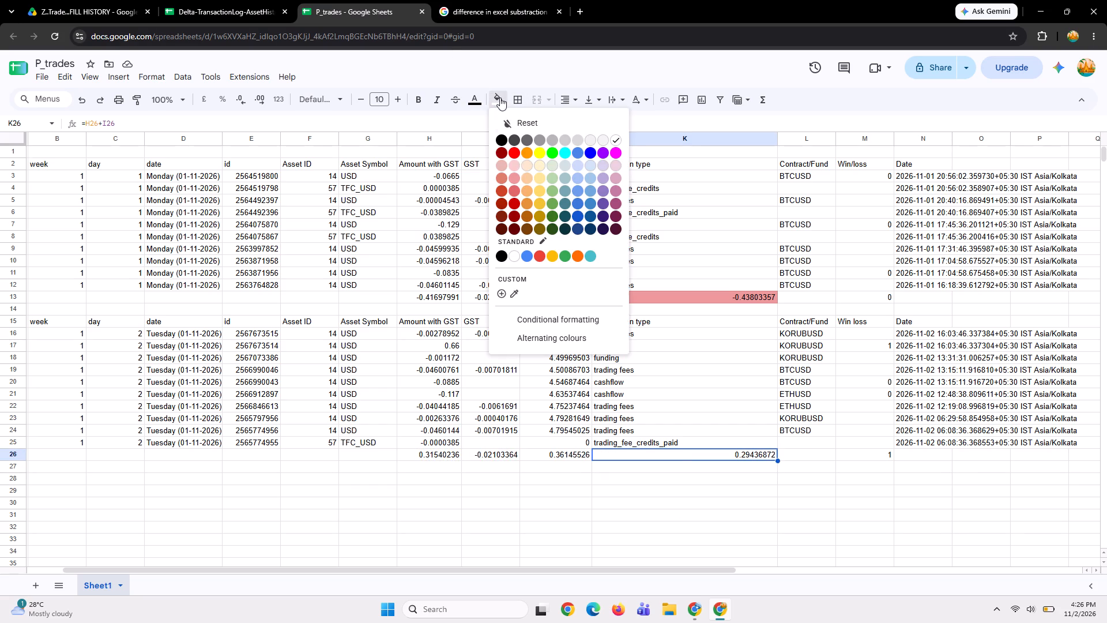
pyautogui.click(551, 163)
pyautogui.click(528, 491)
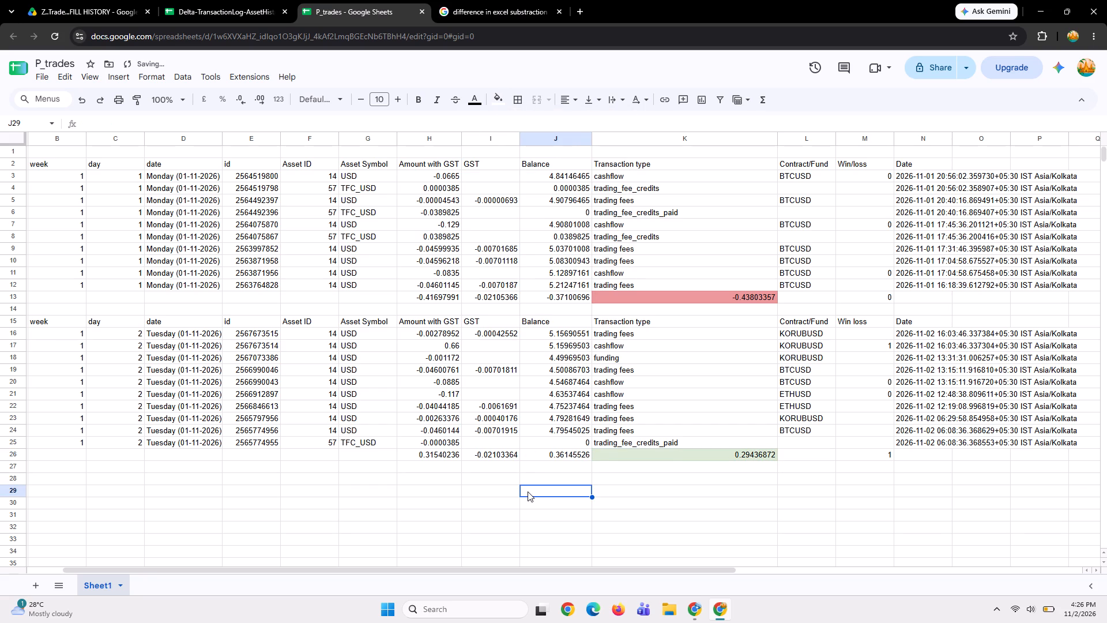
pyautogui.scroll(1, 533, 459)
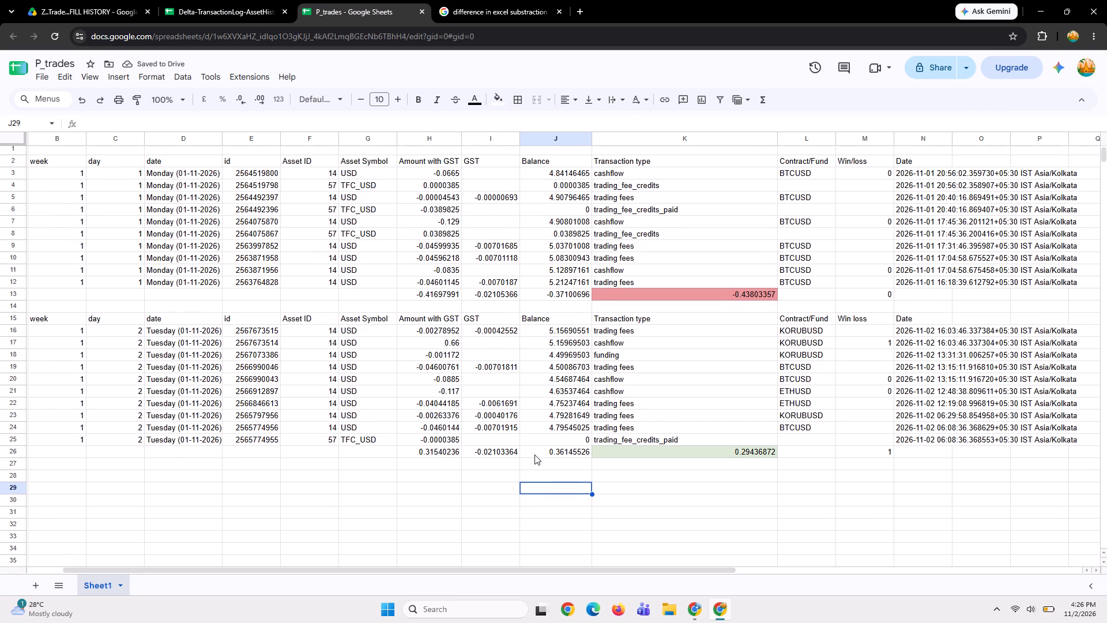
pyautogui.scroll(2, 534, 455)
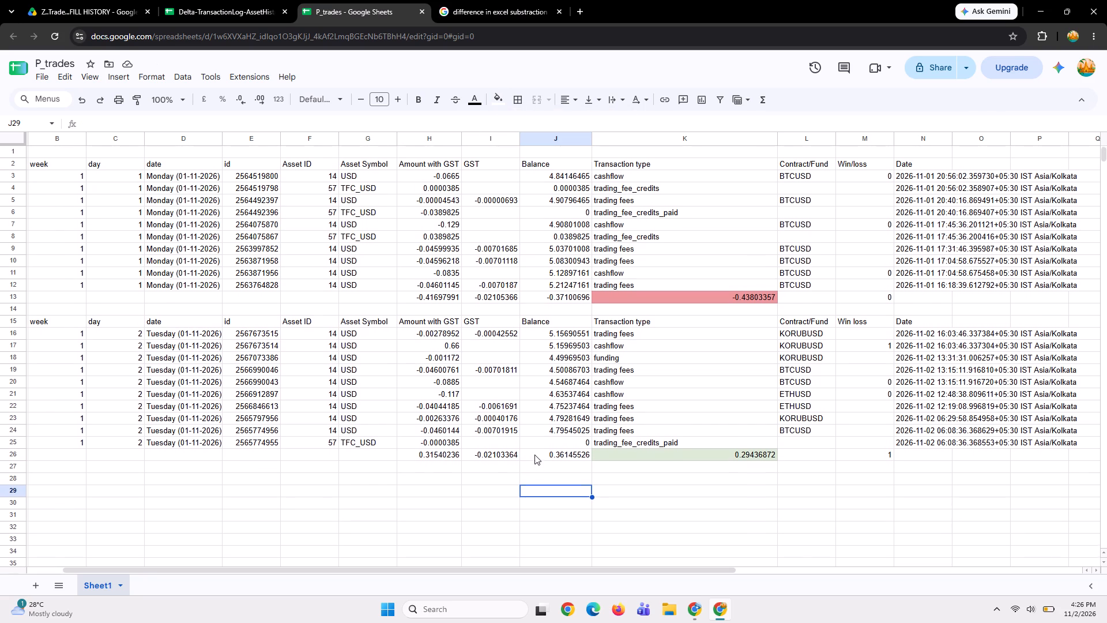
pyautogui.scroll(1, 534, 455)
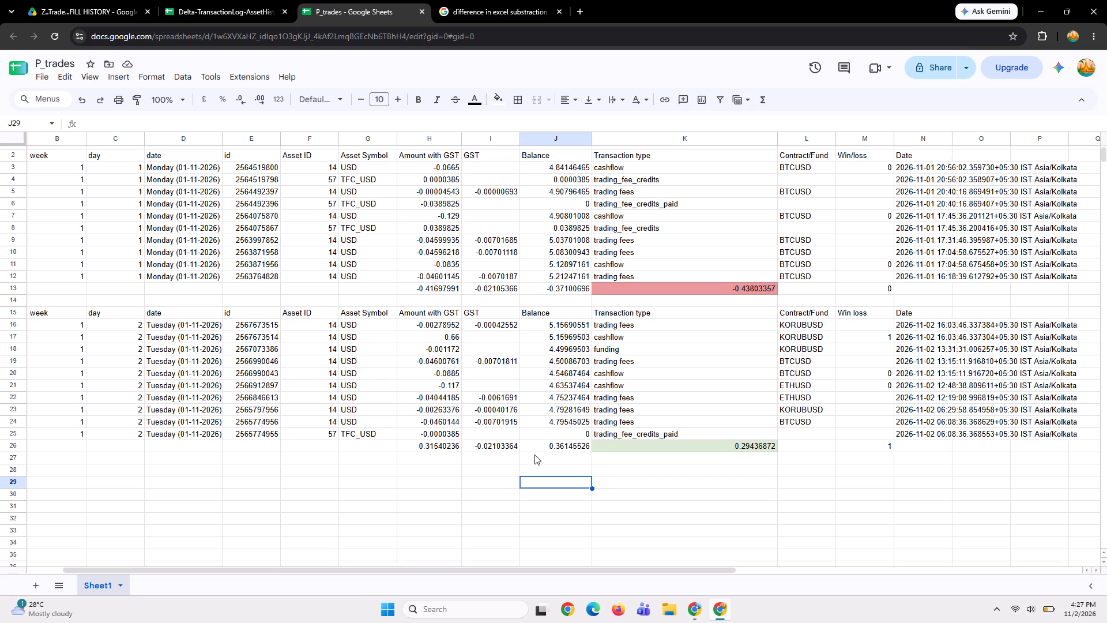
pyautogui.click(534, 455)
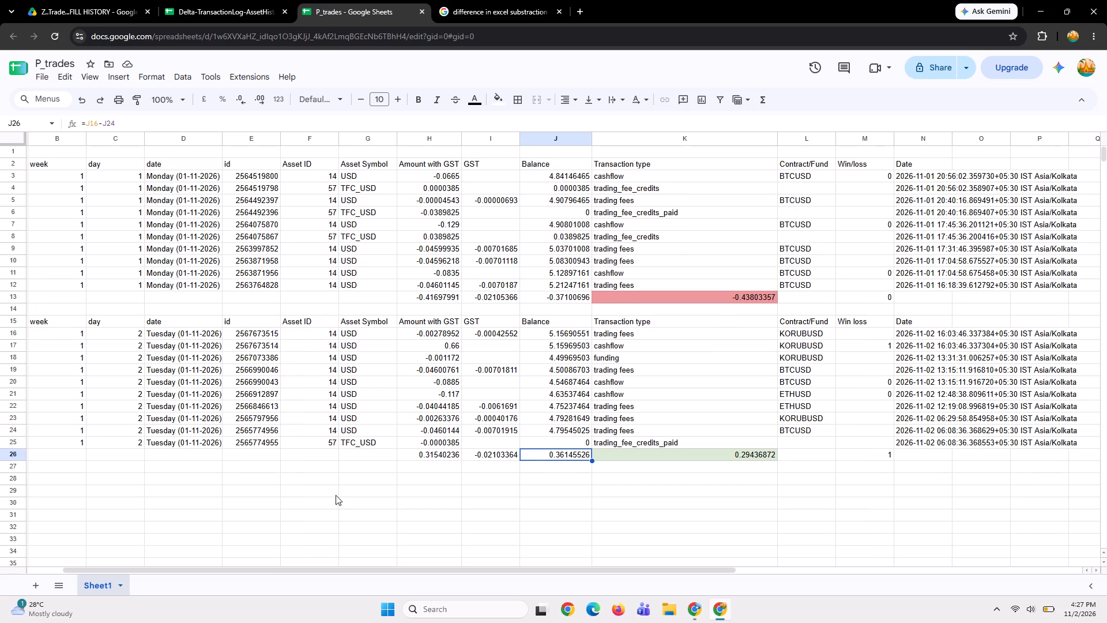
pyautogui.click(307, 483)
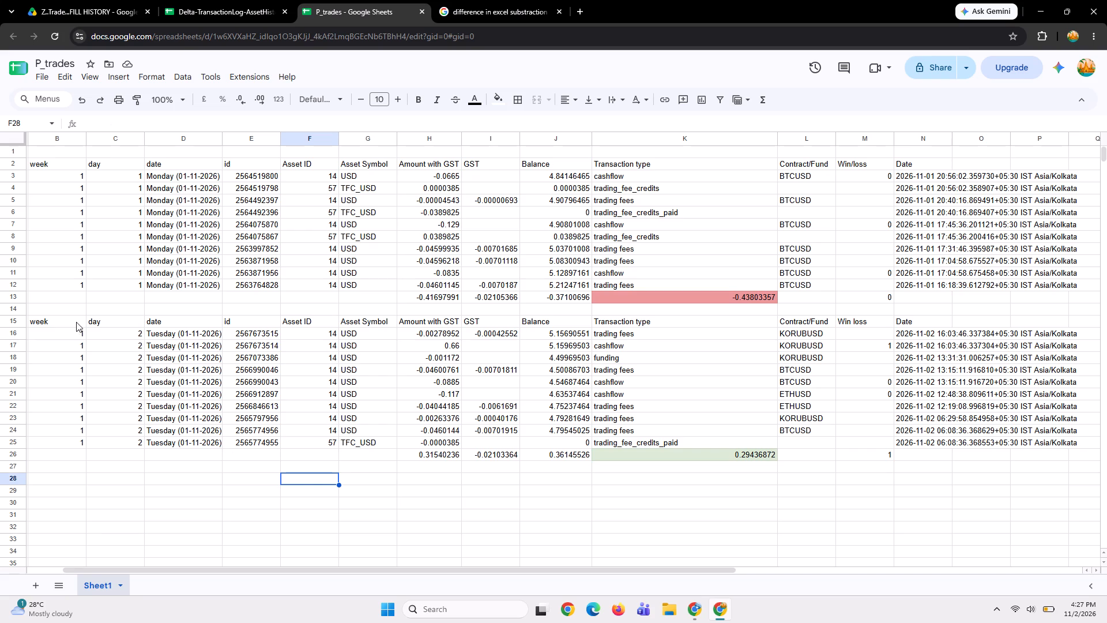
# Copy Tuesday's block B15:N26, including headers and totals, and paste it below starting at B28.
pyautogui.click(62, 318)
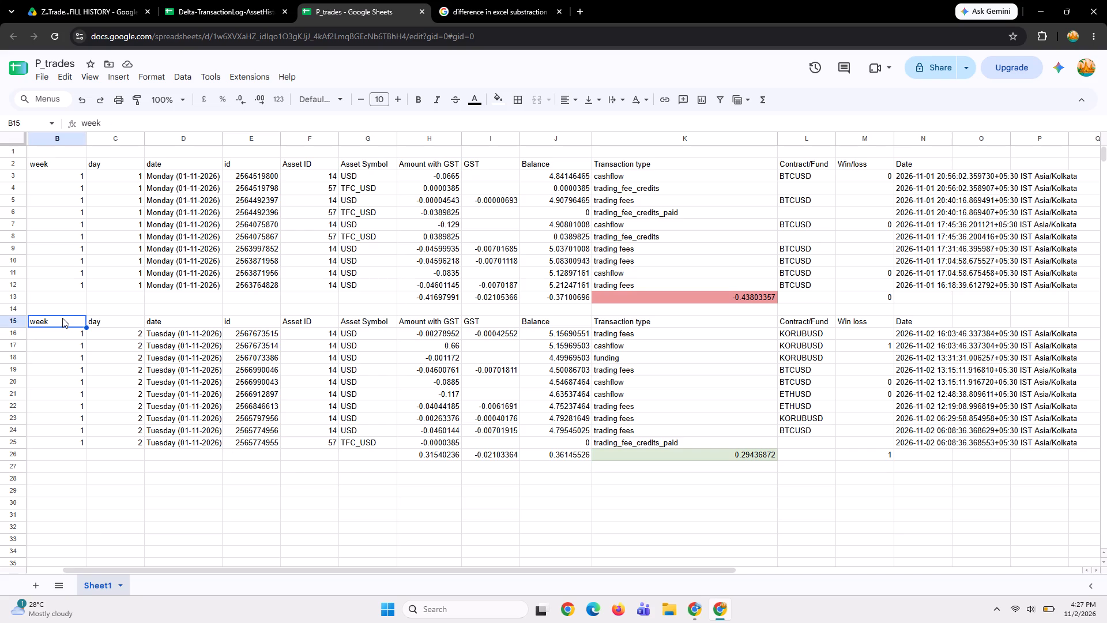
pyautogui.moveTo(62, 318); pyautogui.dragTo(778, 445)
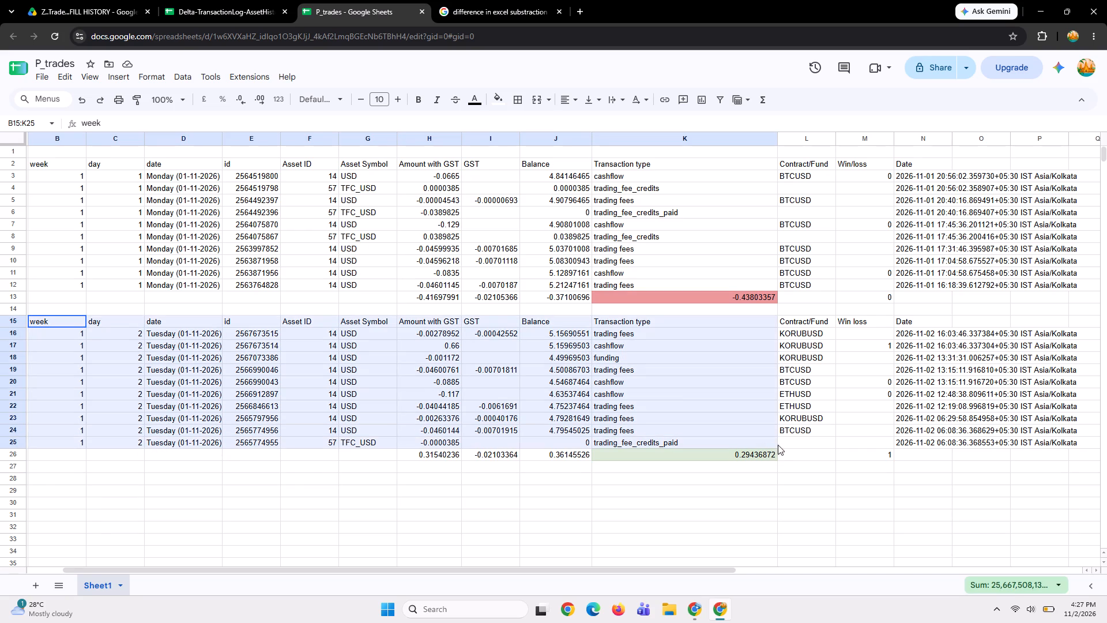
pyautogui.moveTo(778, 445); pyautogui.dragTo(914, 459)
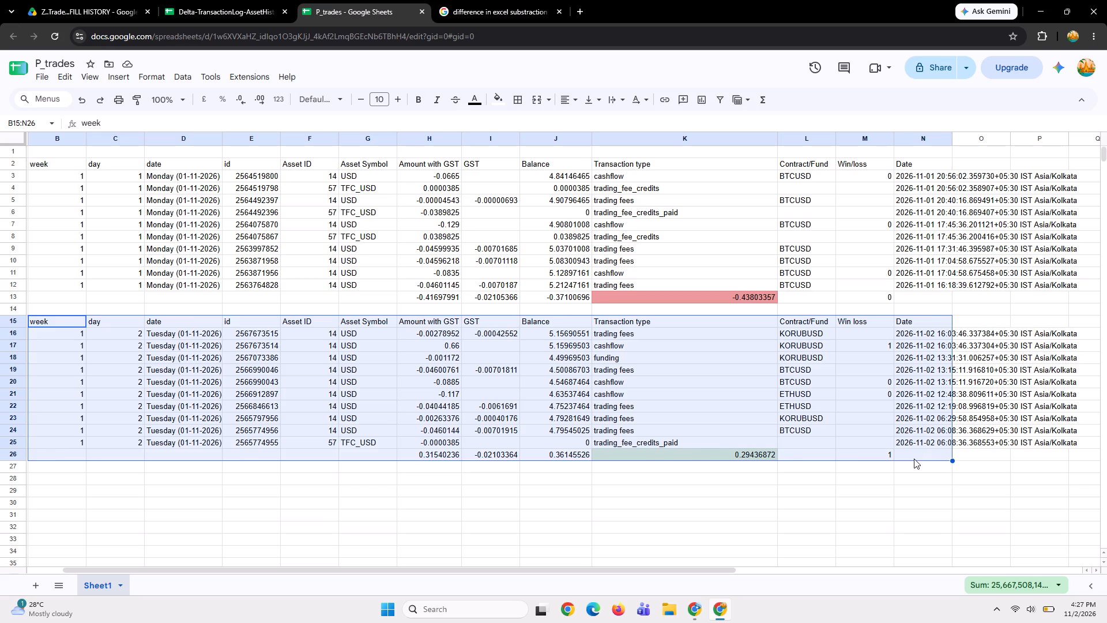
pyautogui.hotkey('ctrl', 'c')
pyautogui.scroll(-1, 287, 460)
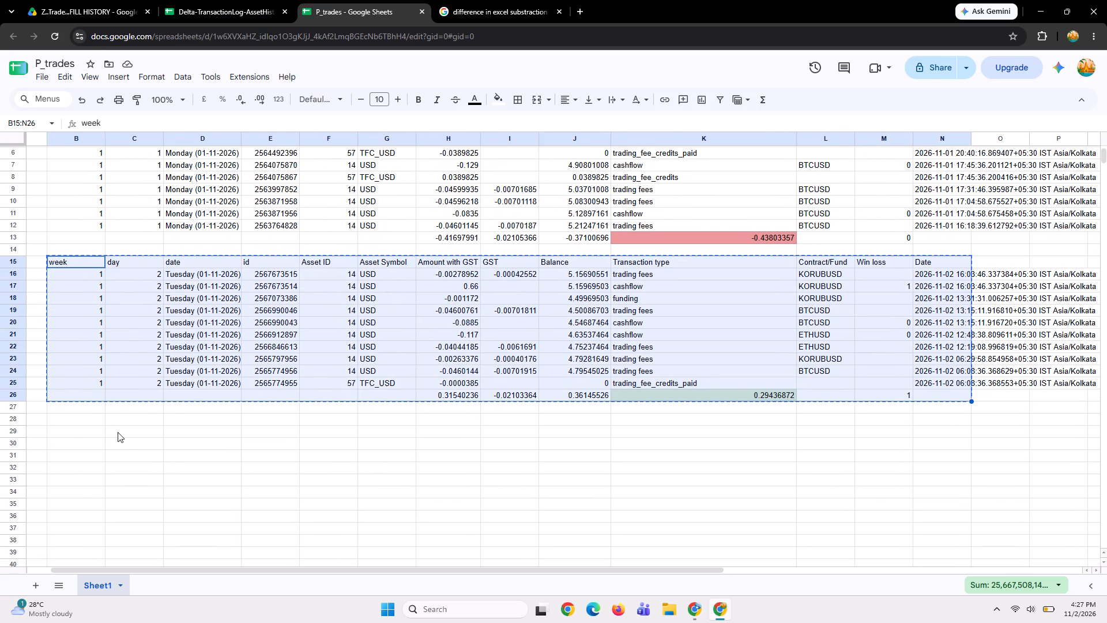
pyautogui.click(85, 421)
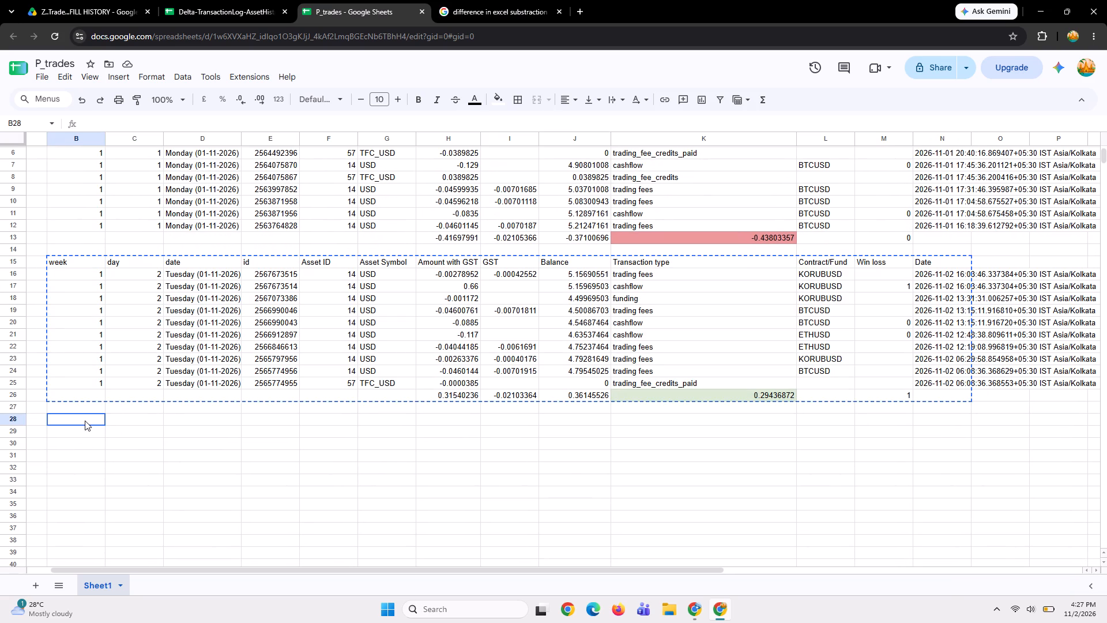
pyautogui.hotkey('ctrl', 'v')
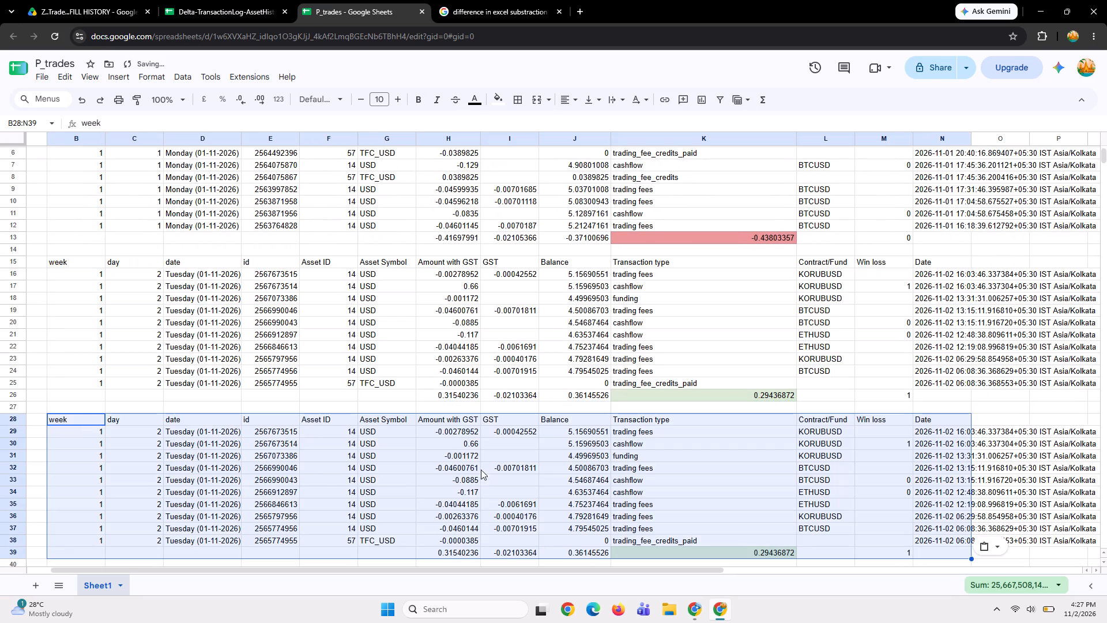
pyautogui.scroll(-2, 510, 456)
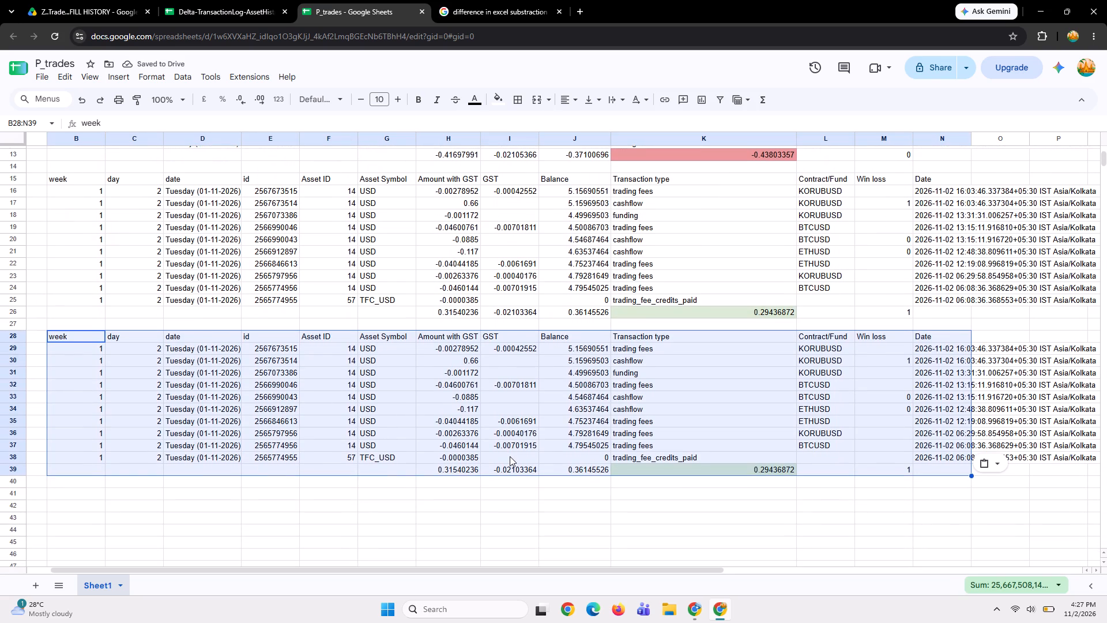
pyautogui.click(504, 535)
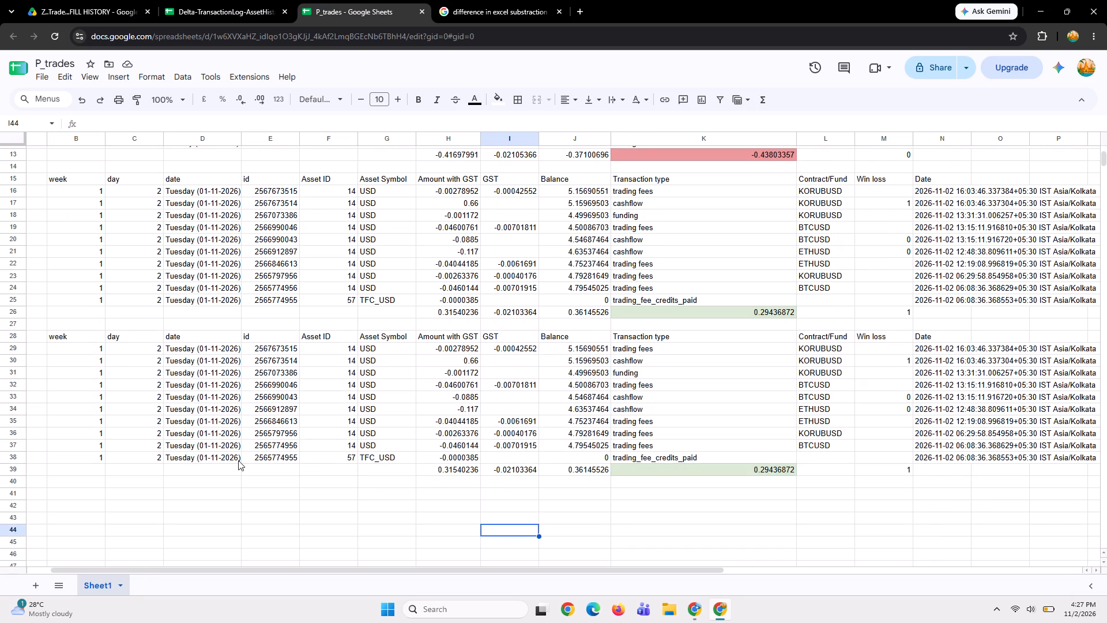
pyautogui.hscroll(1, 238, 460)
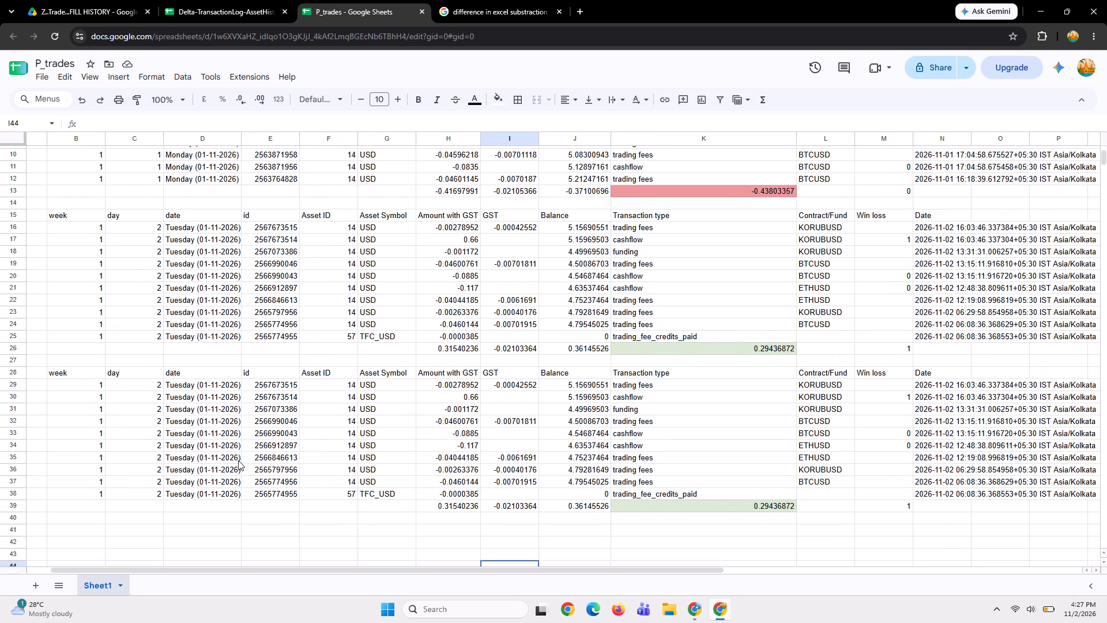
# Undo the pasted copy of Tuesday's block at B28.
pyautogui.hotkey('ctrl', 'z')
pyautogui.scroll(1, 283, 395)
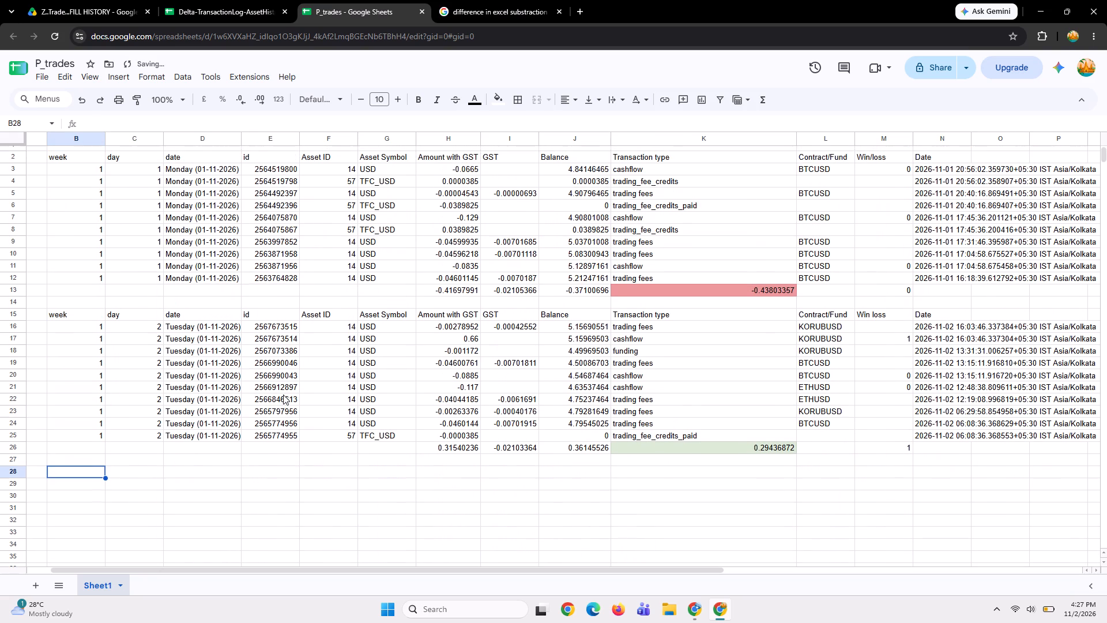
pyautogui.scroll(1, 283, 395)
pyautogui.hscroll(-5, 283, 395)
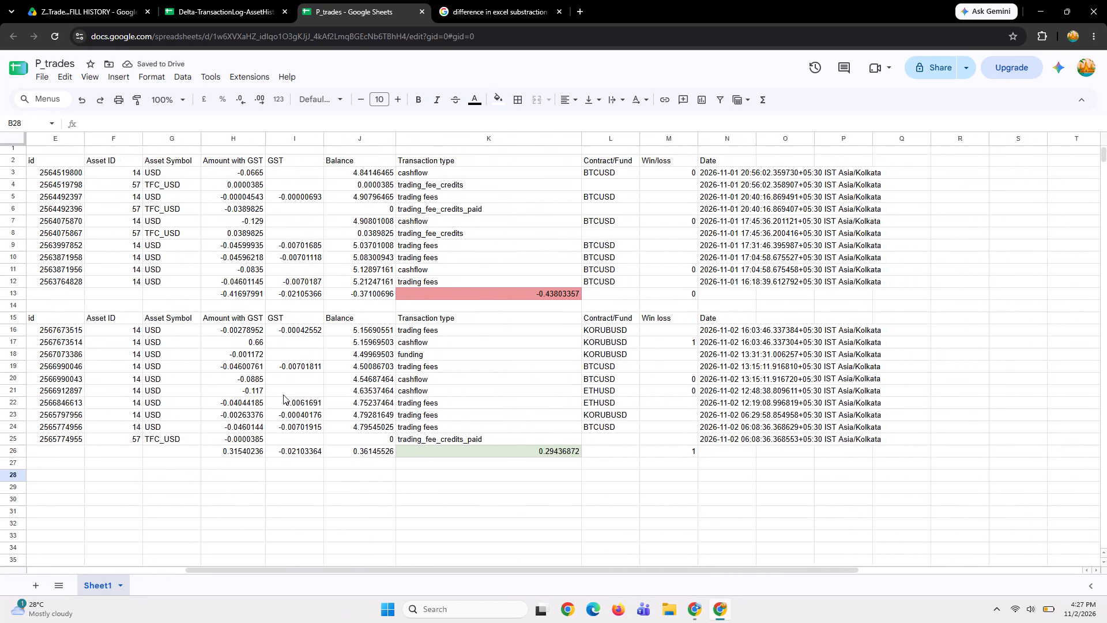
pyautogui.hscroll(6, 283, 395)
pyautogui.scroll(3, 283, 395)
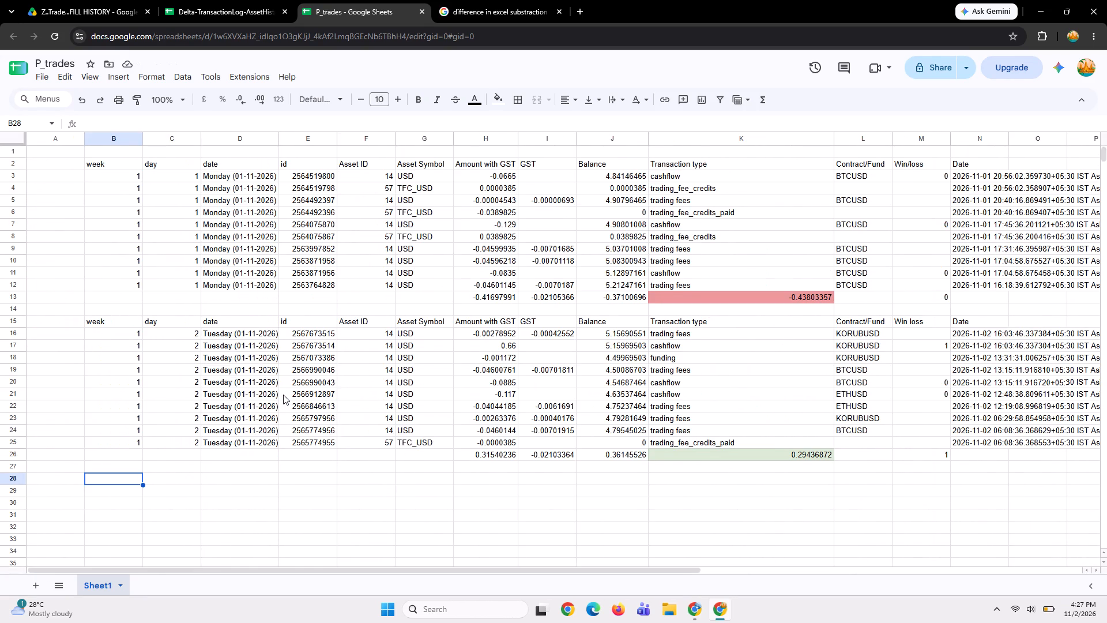
# Close the Excel subtraction search, Drive folder and Delta asset history tabs, keeping P_trades and a new blank tab open.
pyautogui.click(562, 9)
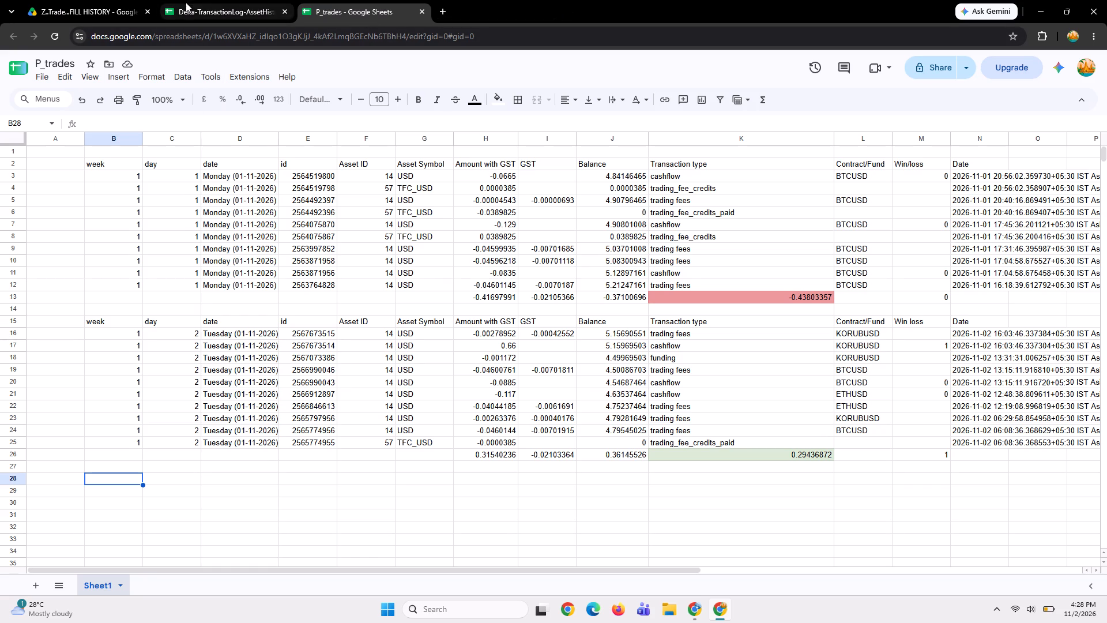
pyautogui.click(68, 9)
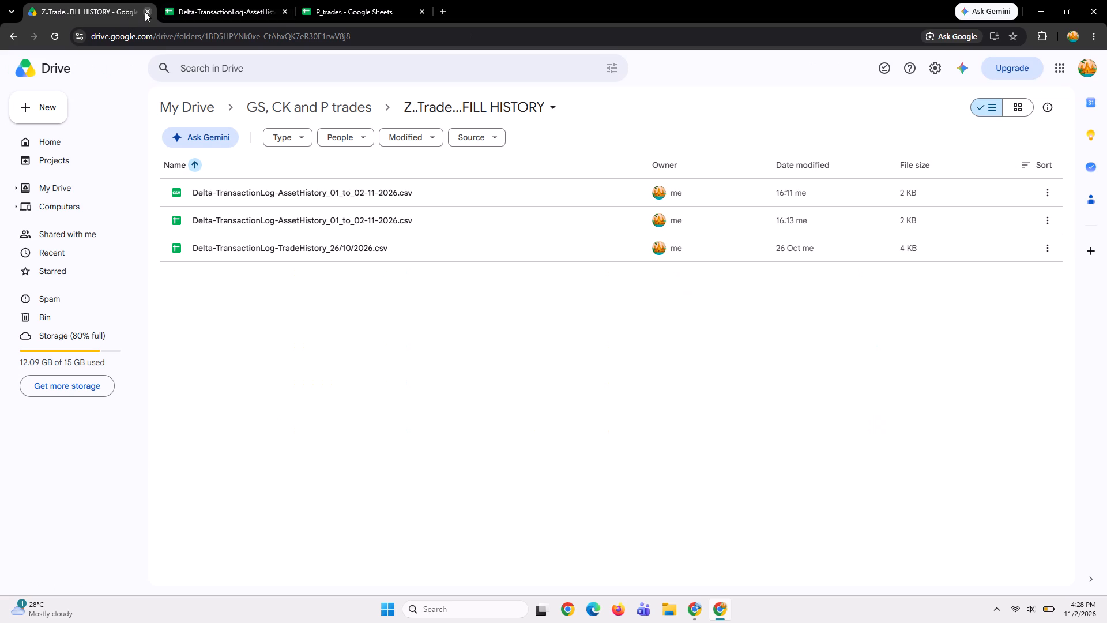
pyautogui.click(145, 12)
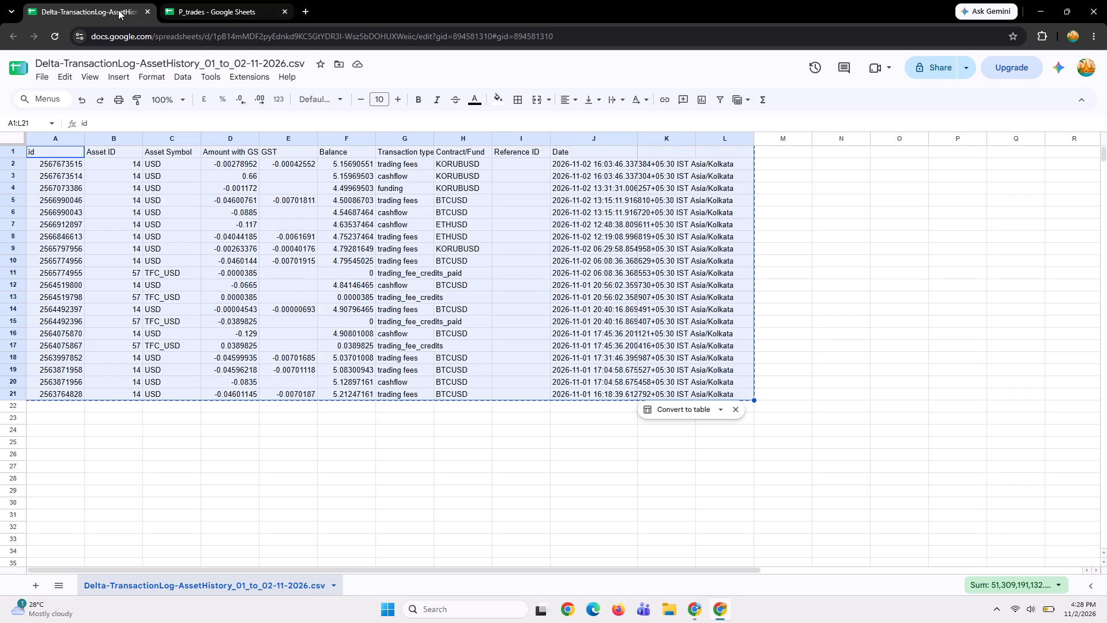
pyautogui.click(225, 394)
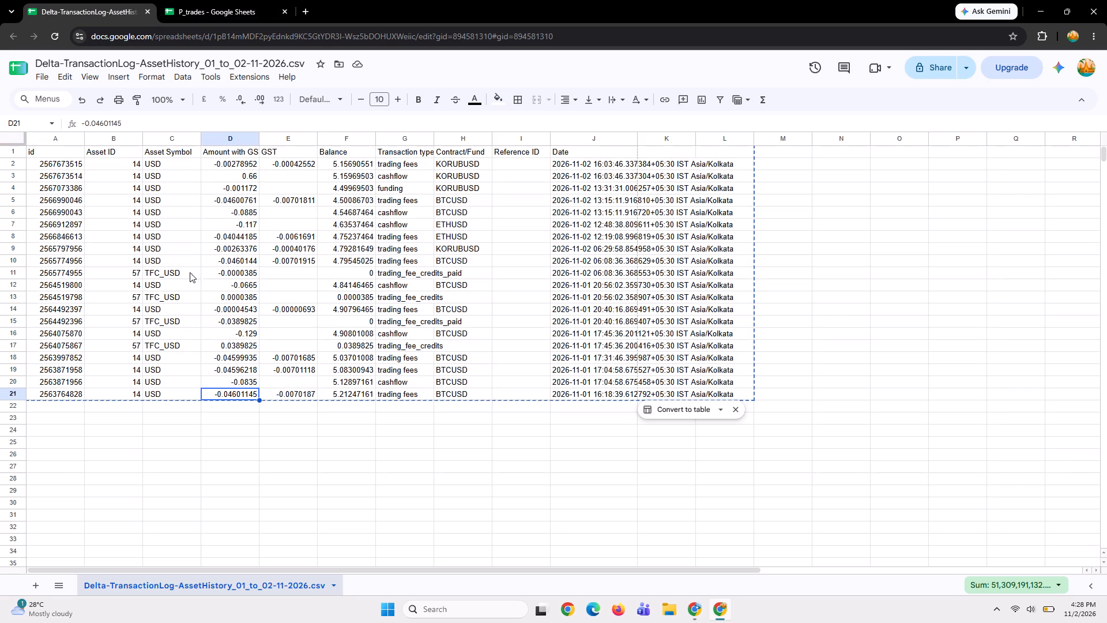
pyautogui.click(298, 6)
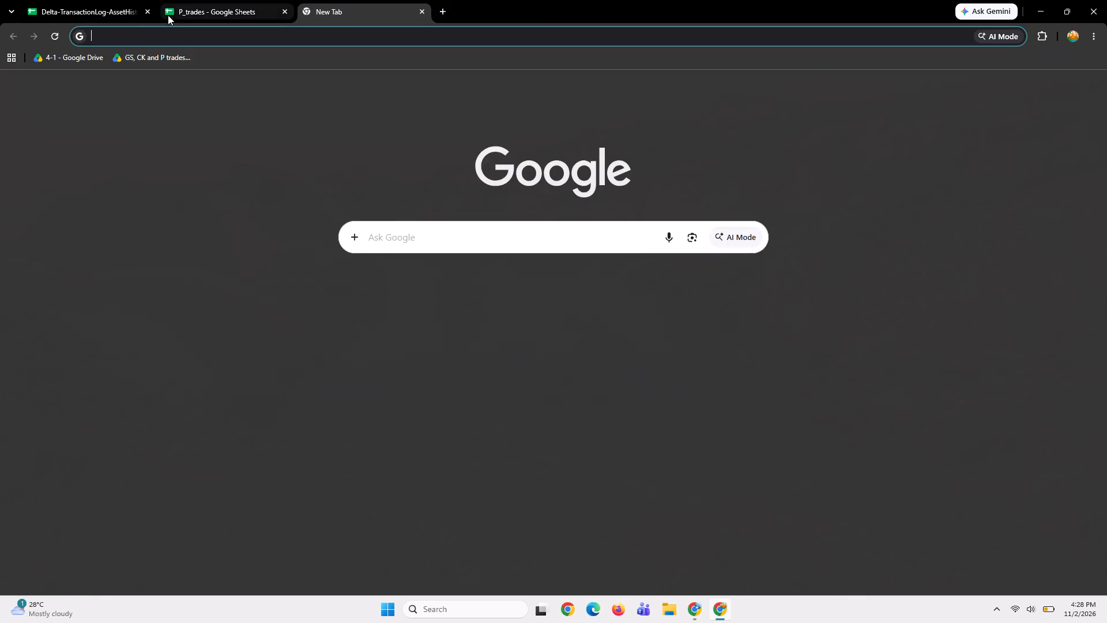
pyautogui.click(146, 8)
# In Google Drive, open the Z..Trade...FILL HISTORY folder inside GS, CK and P trades.
pyautogui.click(129, 62)
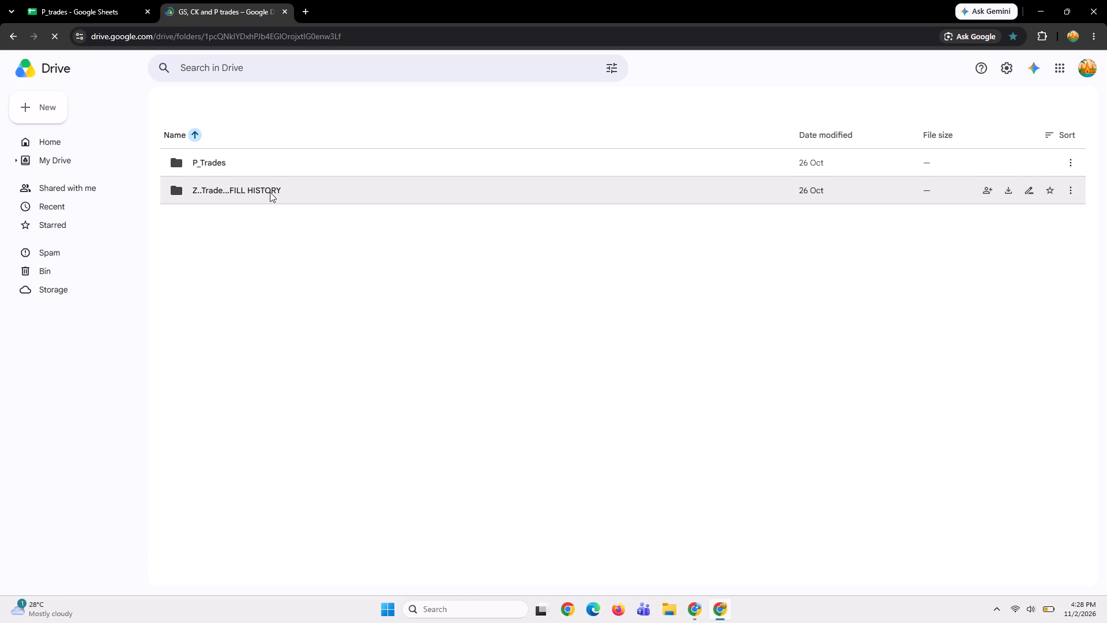
pyautogui.doubleClick(271, 187)
pyautogui.doubleClick(269, 220)
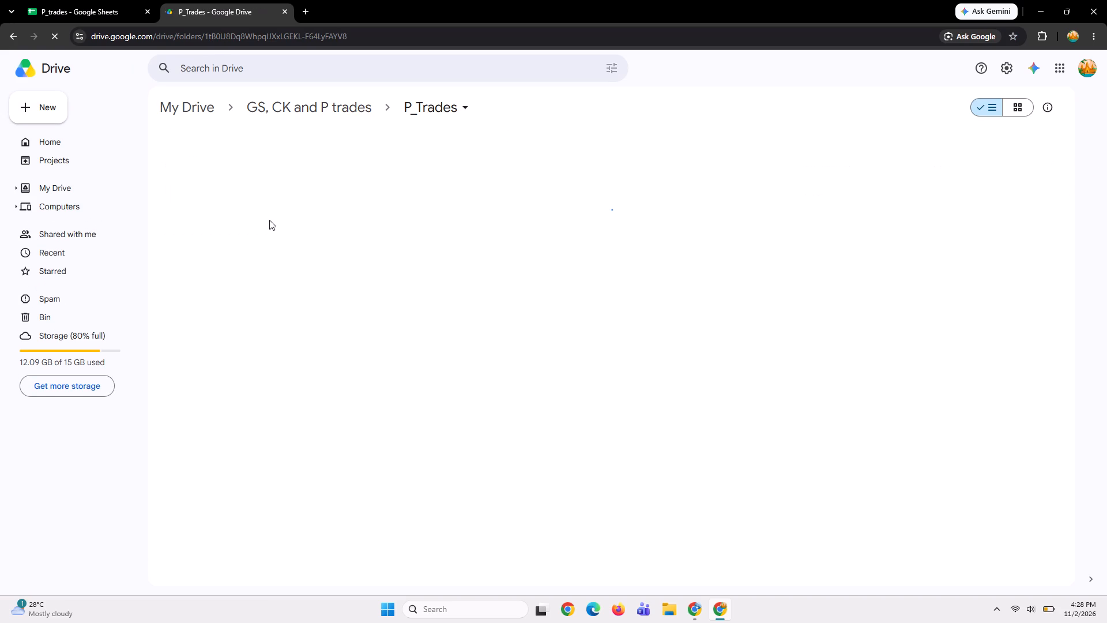
pyautogui.click(333, 103)
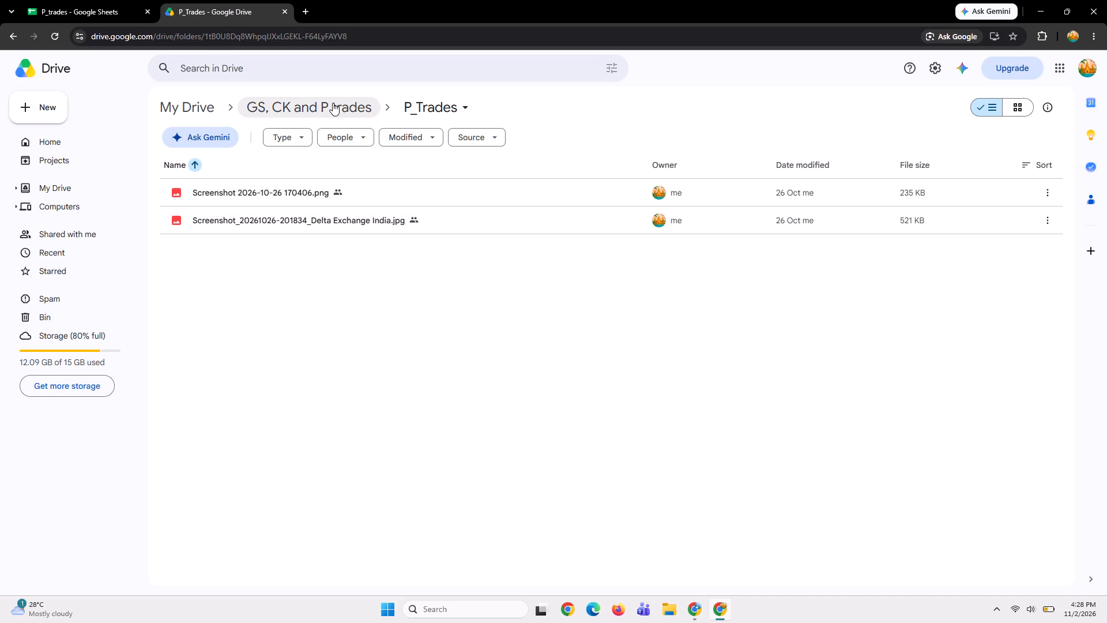
pyautogui.doubleClick(229, 231)
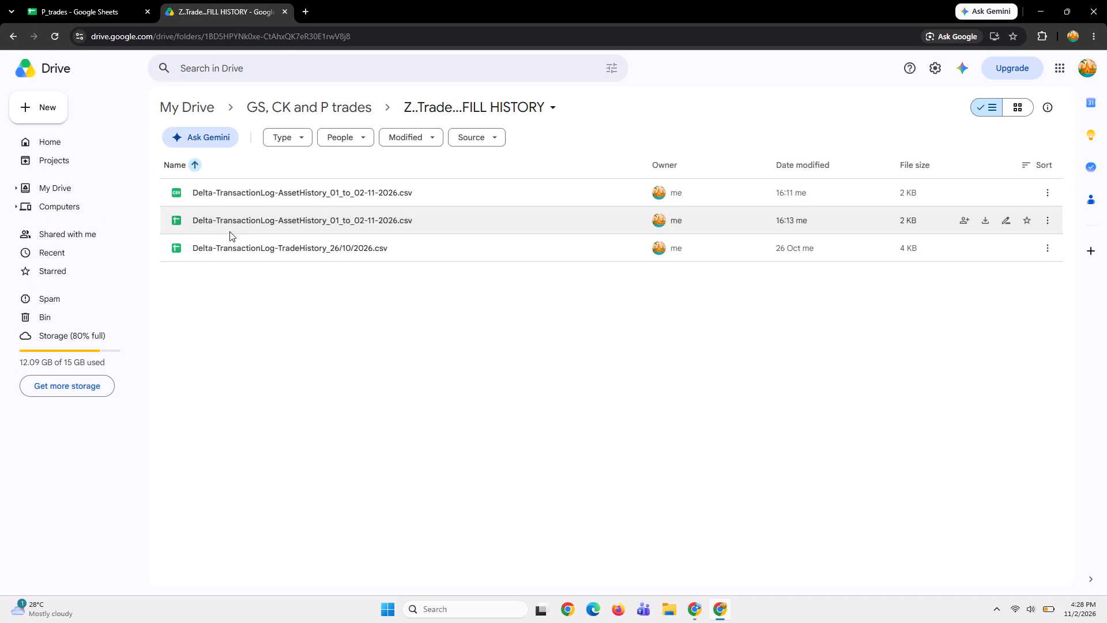
# Move the P_trades spreadsheet from My Drive into the GS, CK and P trades folder.
pyautogui.moveTo(325, 311); pyautogui.dragTo(51, 0)
pyautogui.click(63, 9)
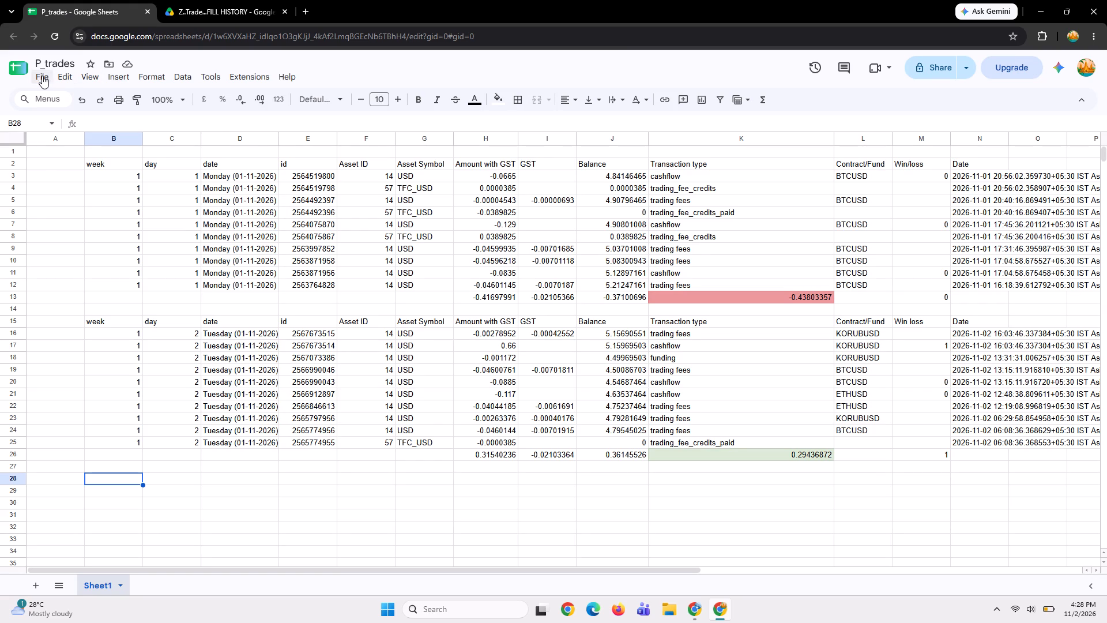
pyautogui.click(42, 76)
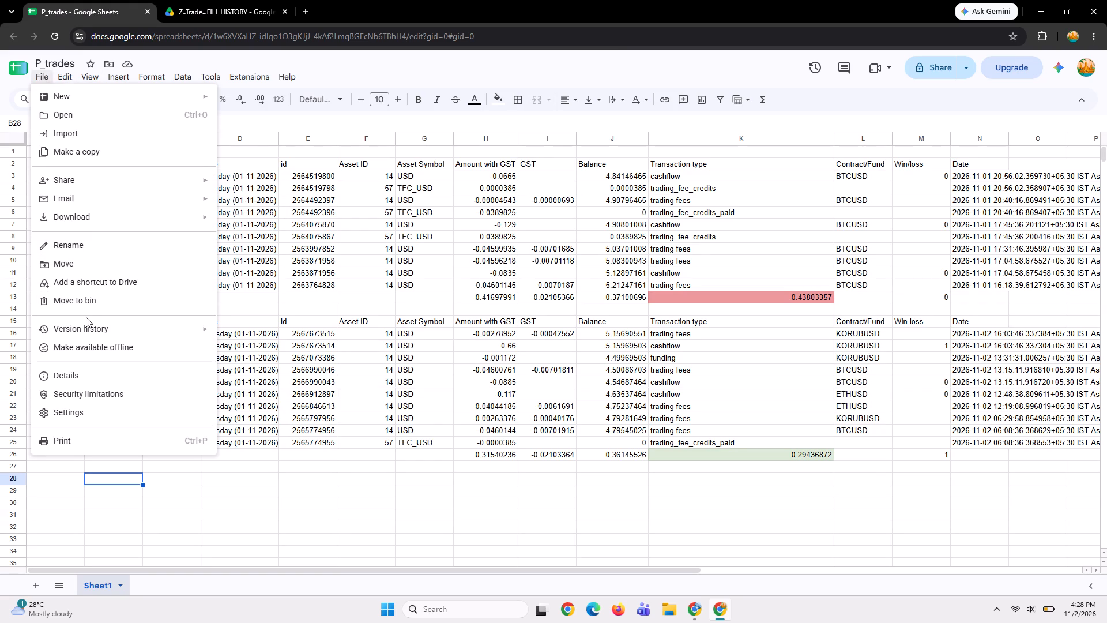
pyautogui.click(96, 266)
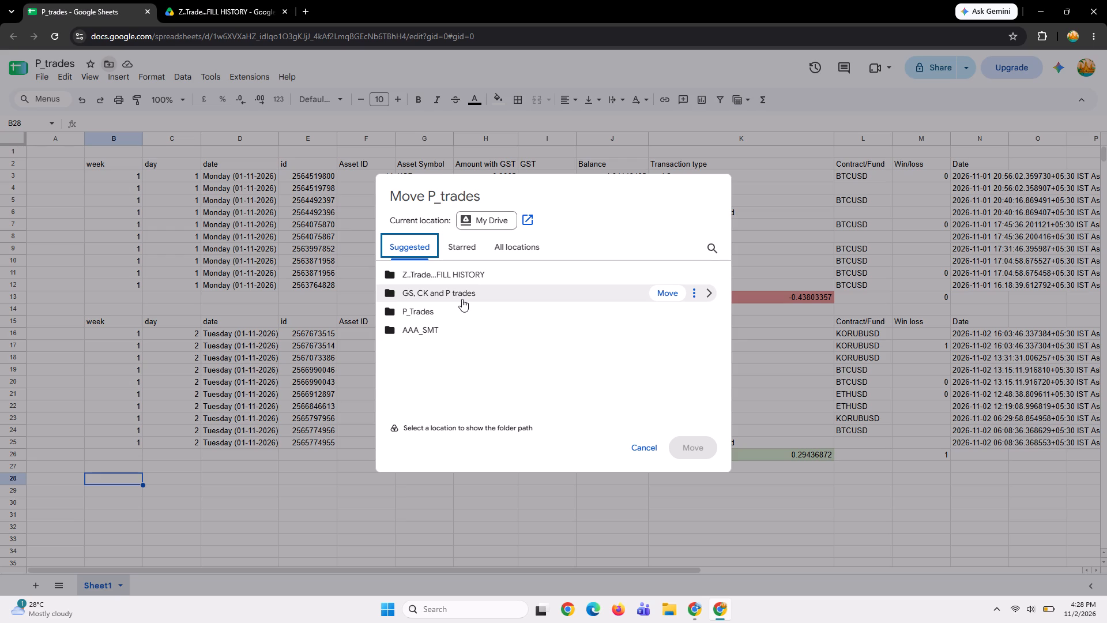
pyautogui.doubleClick(462, 299)
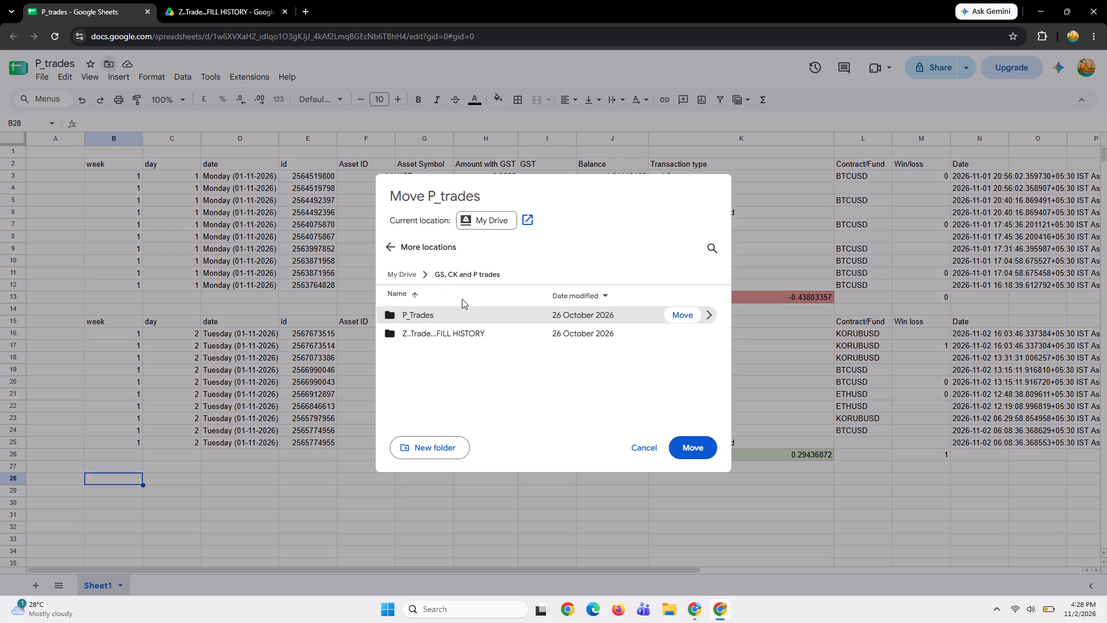
pyautogui.click(537, 370)
pyautogui.click(700, 444)
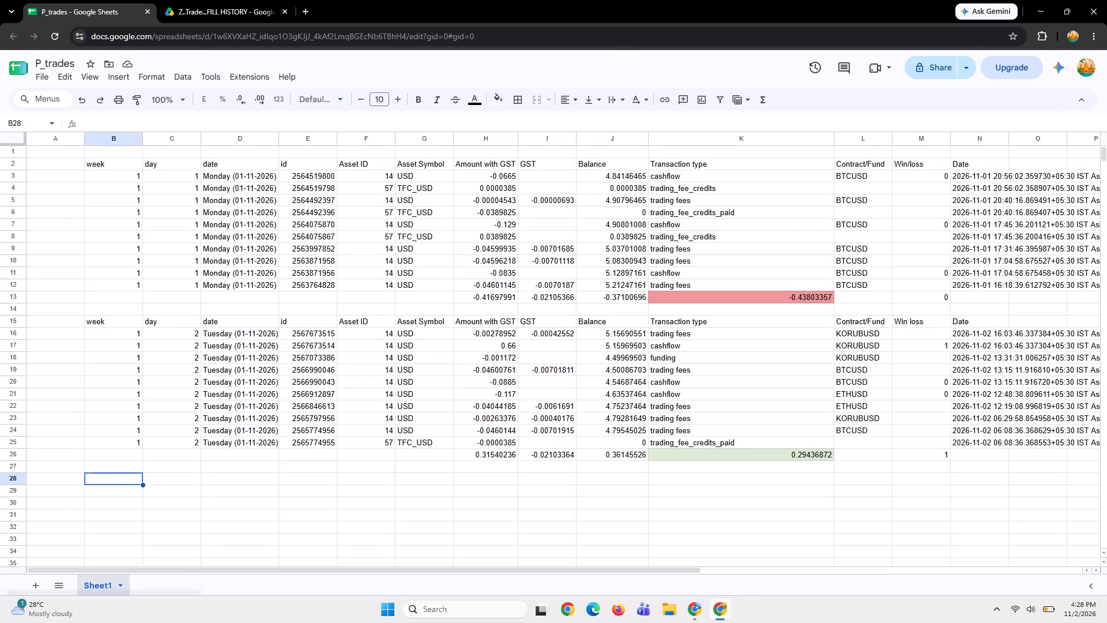
# In Drive, clear the file selection and go up to the GS, CK and P trades folder to check its contents.
pyautogui.click(218, 20)
pyautogui.click(172, 138)
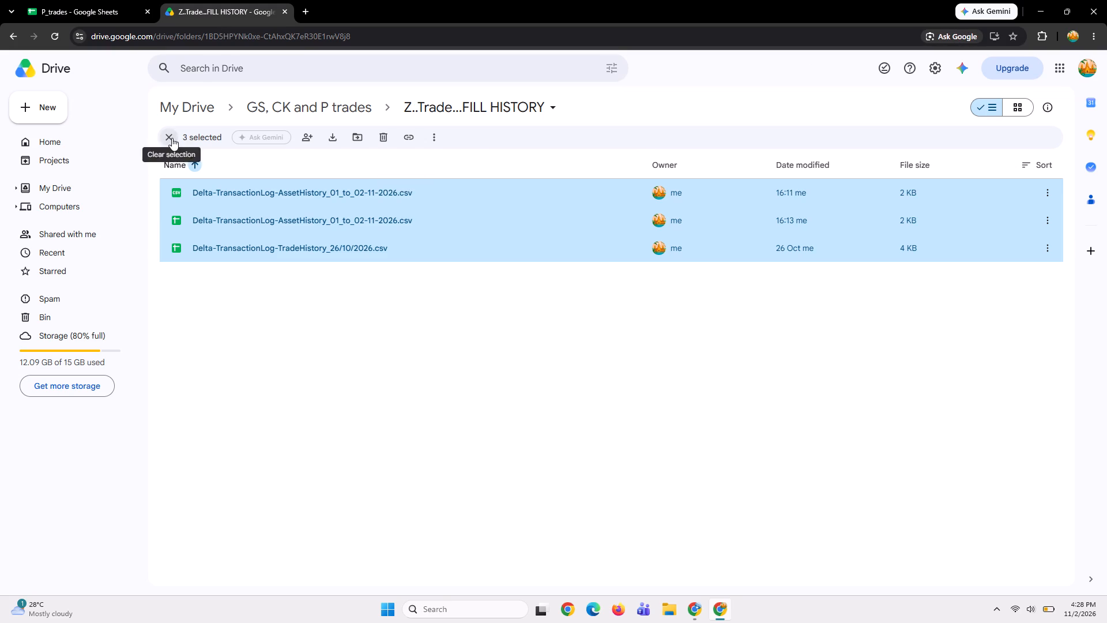
pyautogui.click(305, 104)
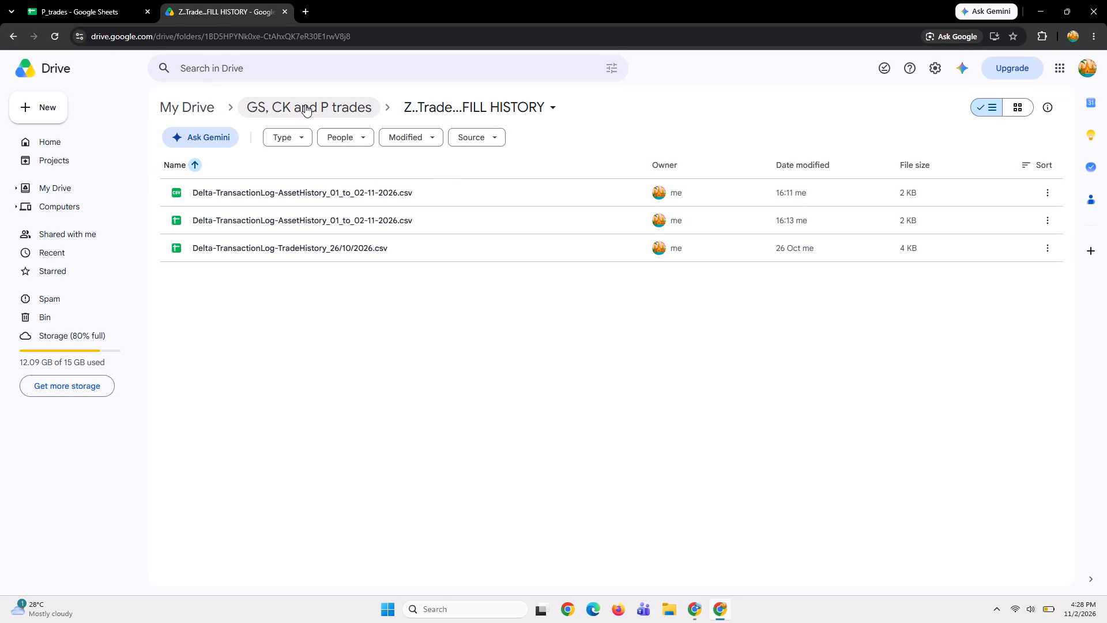
pyautogui.scroll(7, 306, 395)
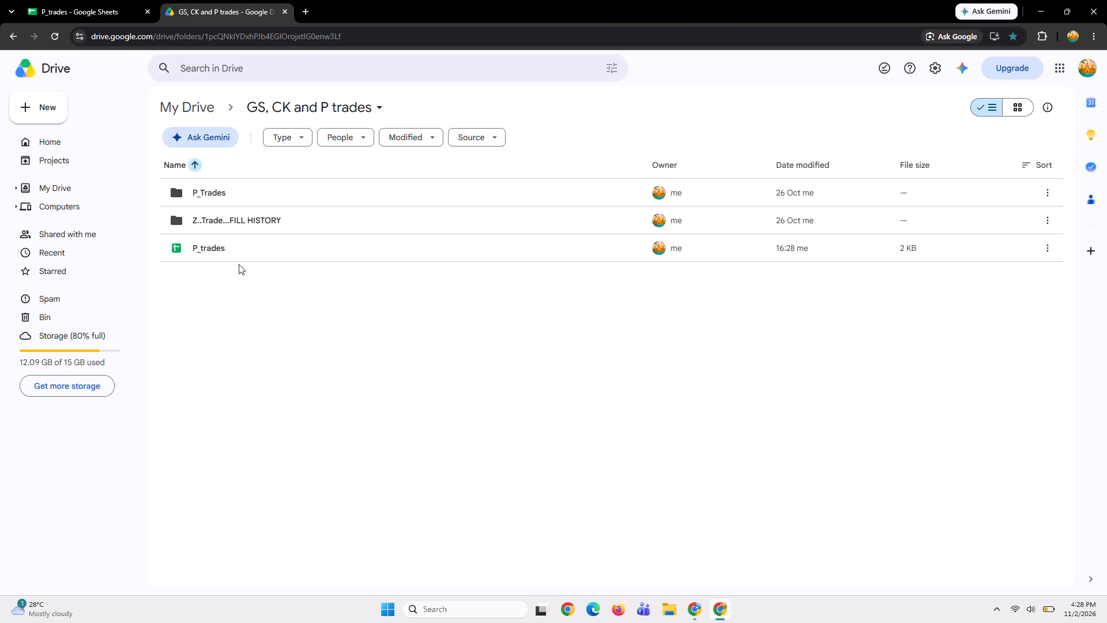
# In the Z..Trade...FILL HISTORY folder, delete the raw CSV copy of Delta-TransactionLog-AssetHistory_01_to_02-11-2026.csv, keeping the Google Sheets version.
pyautogui.doubleClick(383, 229)
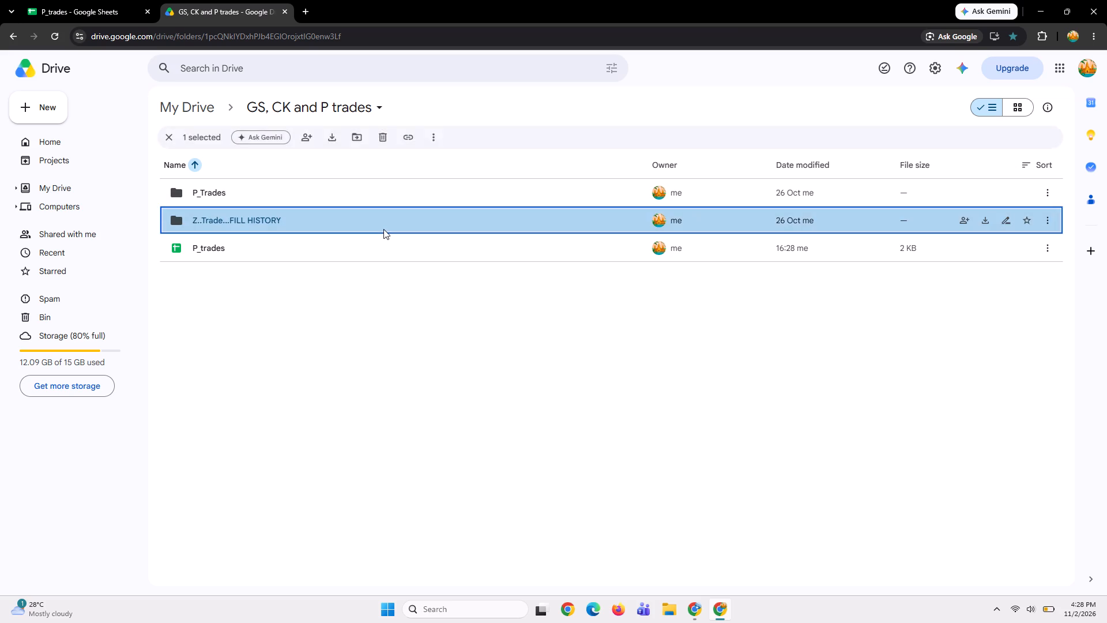
pyautogui.click(364, 321)
pyautogui.click(405, 187)
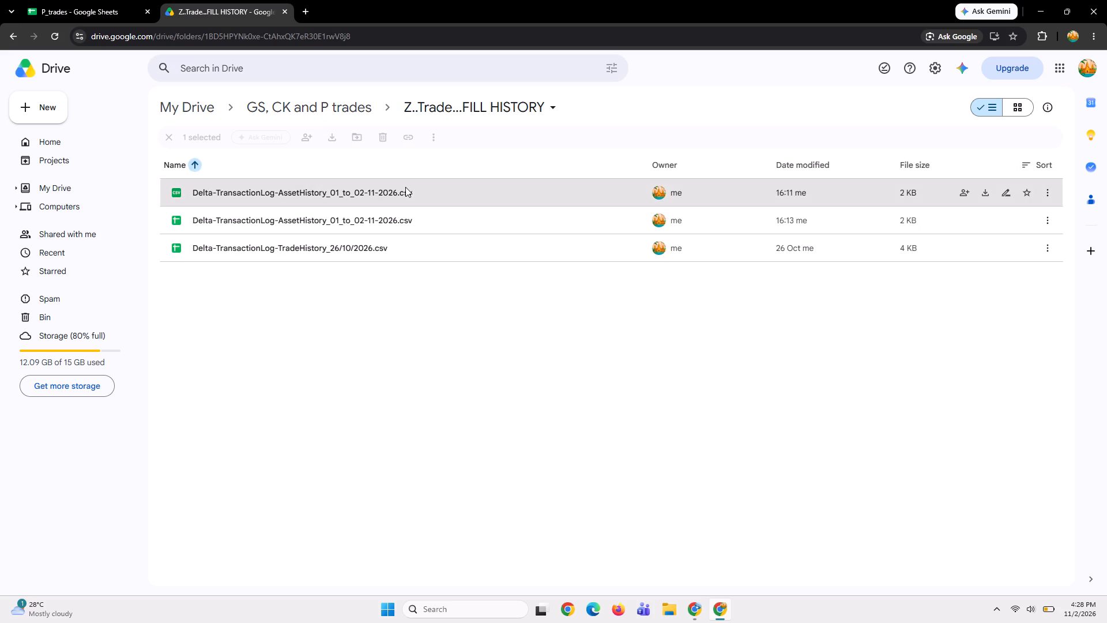
pyautogui.press('Delete')
pyautogui.click(356, 386)
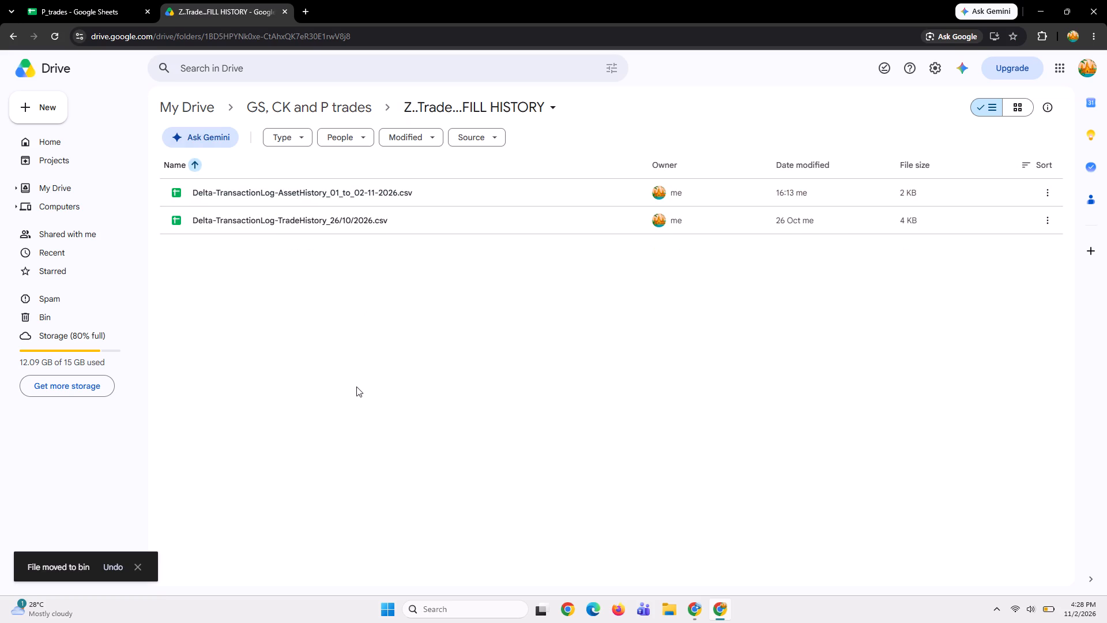
# Close the P_trades and Drive folder tabs, leaving one new blank tab open.
pyautogui.click(143, 12)
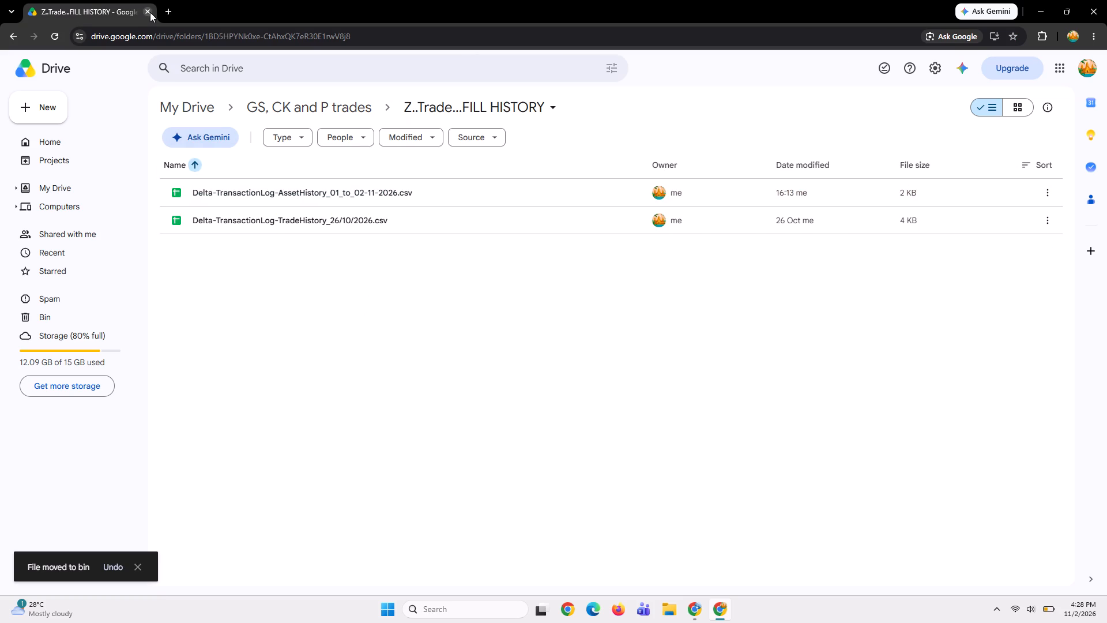
pyautogui.click(167, 12)
pyautogui.click(148, 12)
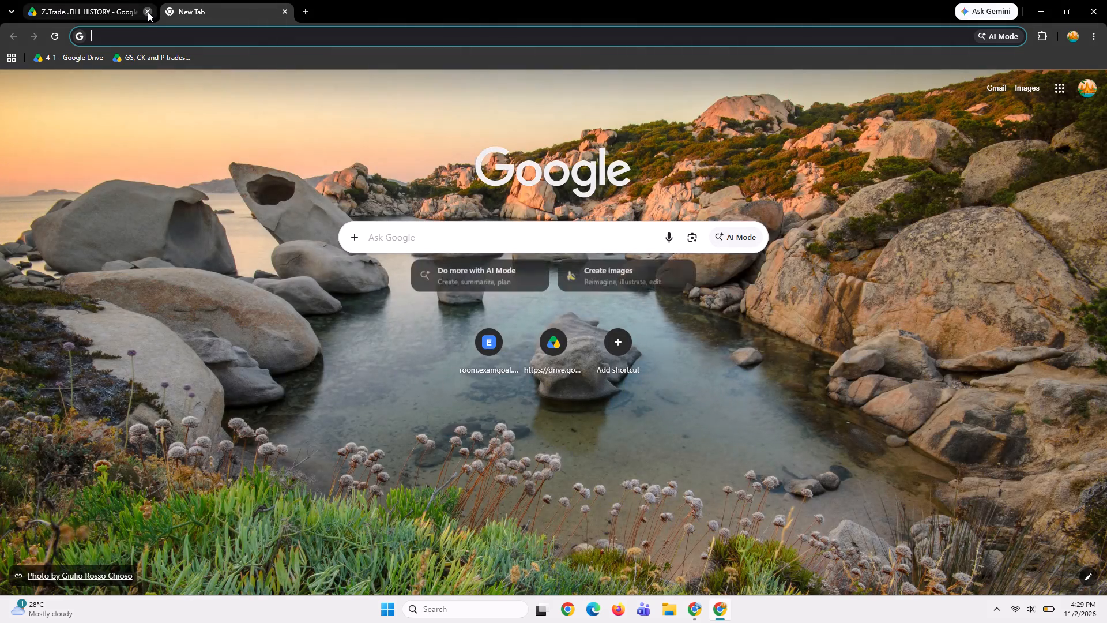
# Switch to the other Chrome window and open the bookmarked BTCUSD chart in TradingView.
pyautogui.click(698, 607)
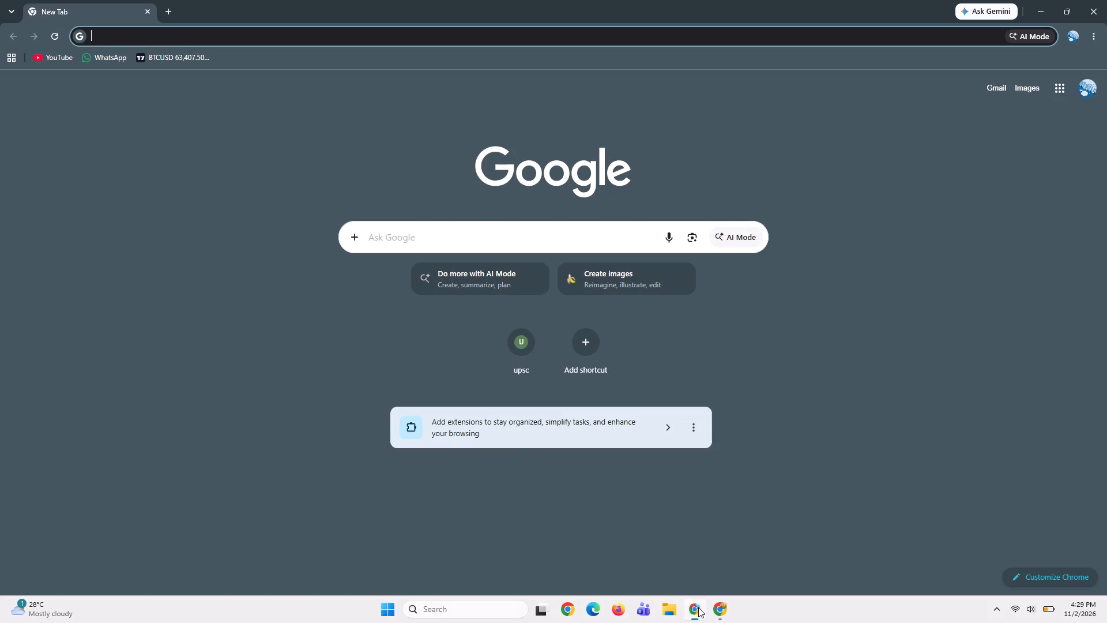
pyautogui.click(189, 58)
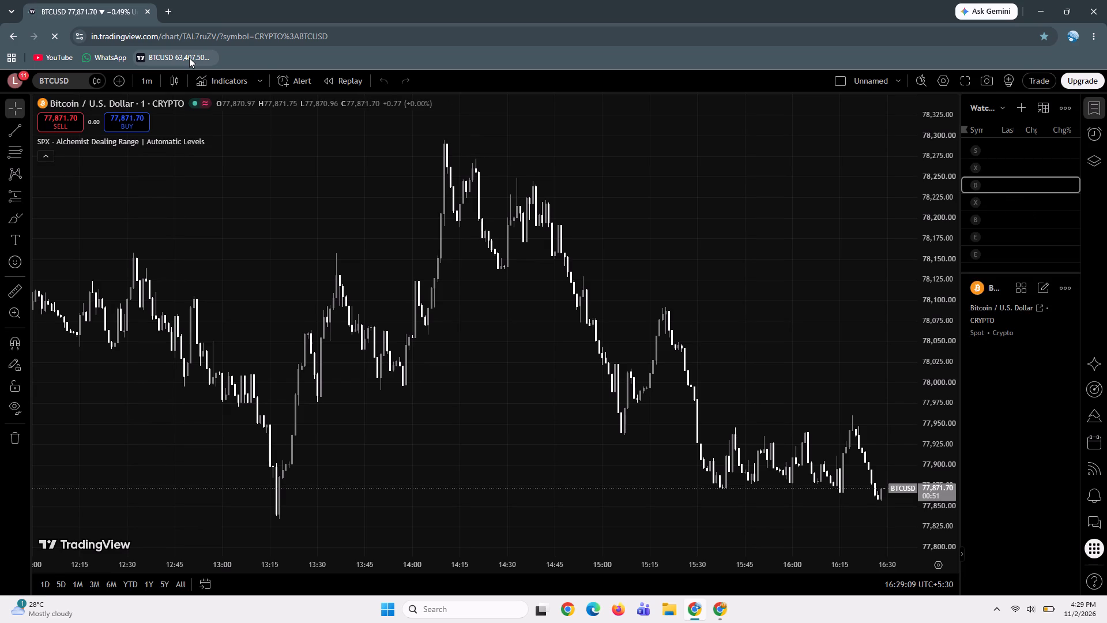
pyautogui.moveTo(713, 351); pyautogui.dragTo(652, 334)
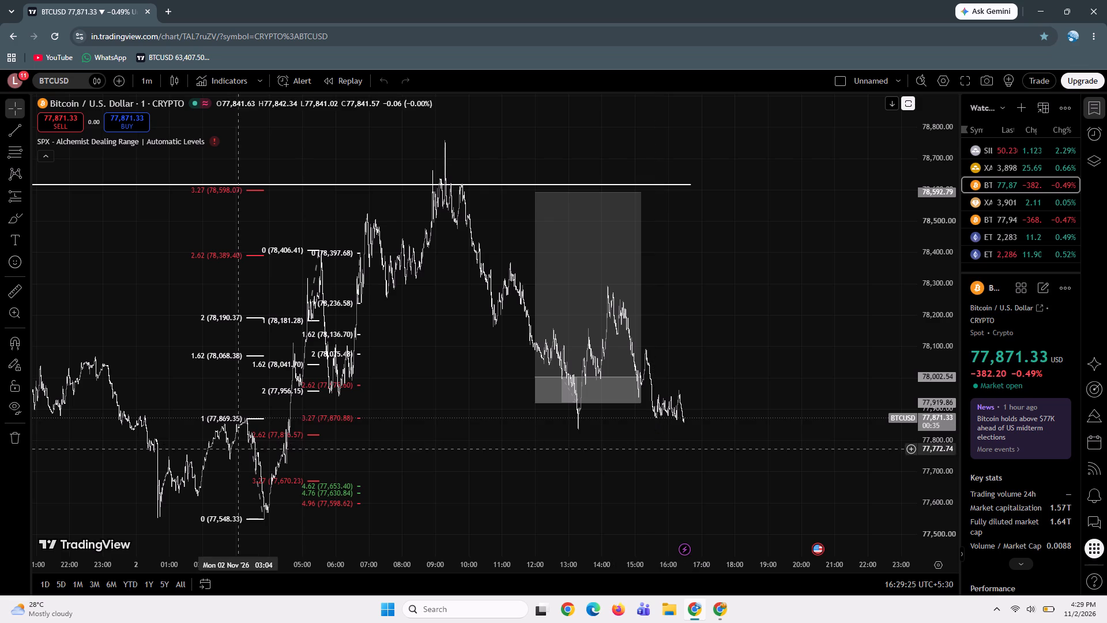
# Measure the BTCUSD rise from about 77,872 to the swing high near 78,290, then clear the measurement.
pyautogui.click(15, 300)
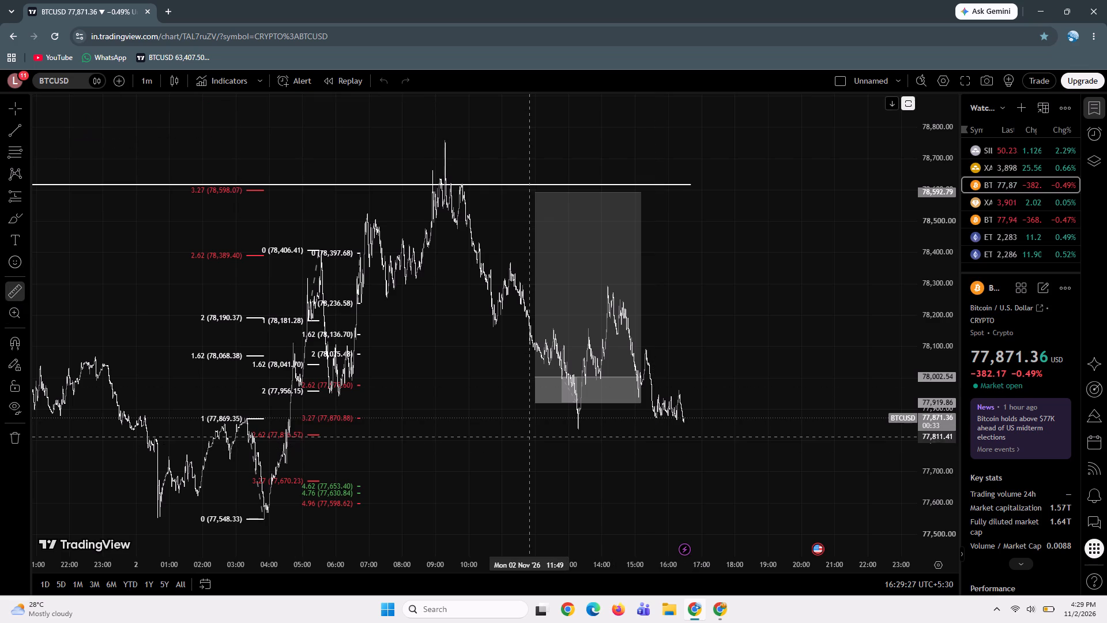
pyautogui.click(571, 418)
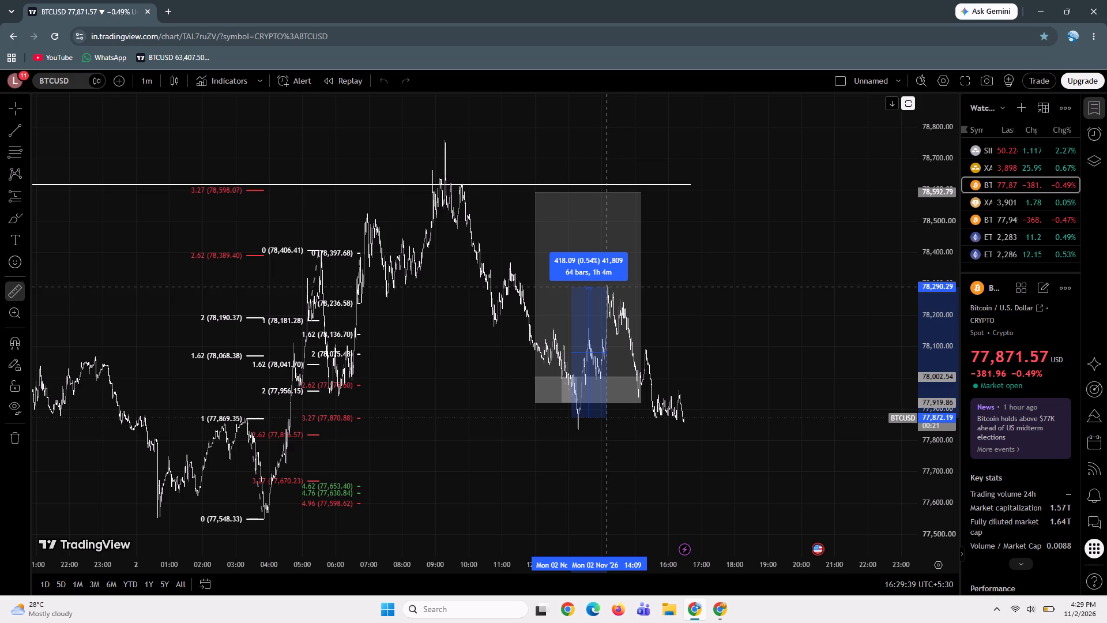
pyautogui.click(607, 287)
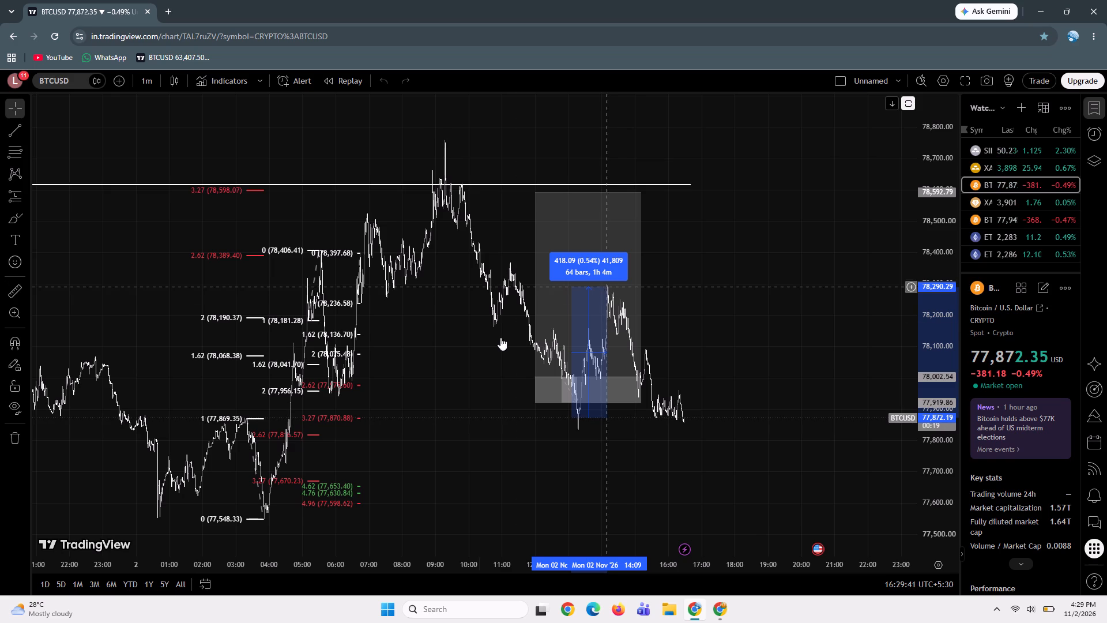
pyautogui.click(427, 374)
# Draw a Fib retracement on BTCUSD from 78,538.13 up to the 78,757.74 high of 2 November, and dismiss the advertisement.
pyautogui.moveTo(427, 374); pyautogui.dragTo(552, 365)
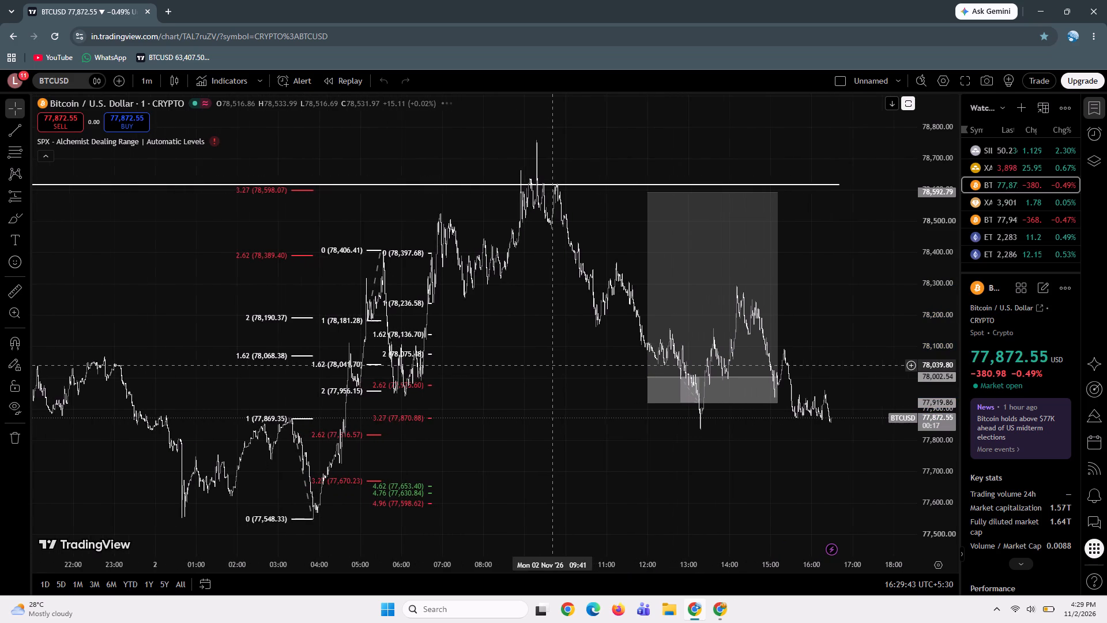
pyautogui.scroll(1, 552, 365)
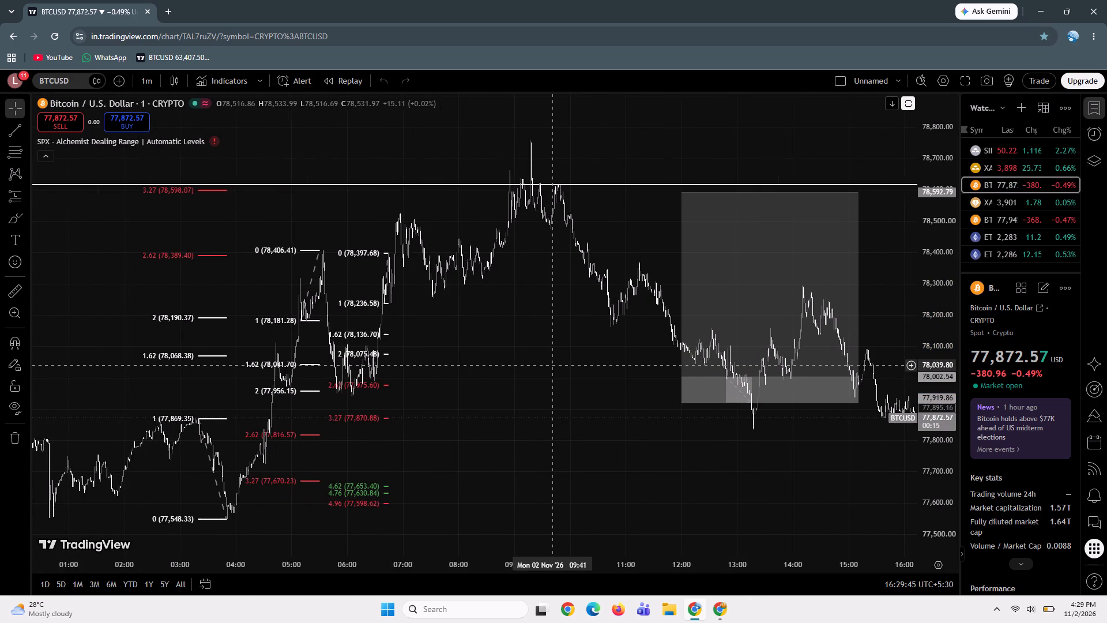
pyautogui.moveTo(599, 344); pyautogui.dragTo(496, 416)
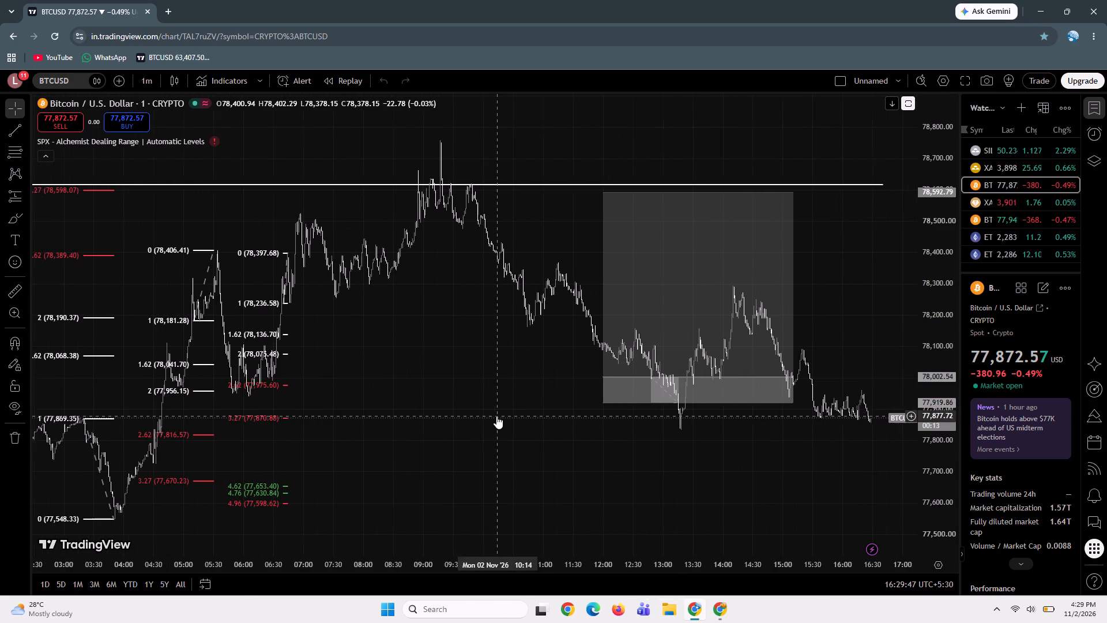
pyautogui.click(17, 151)
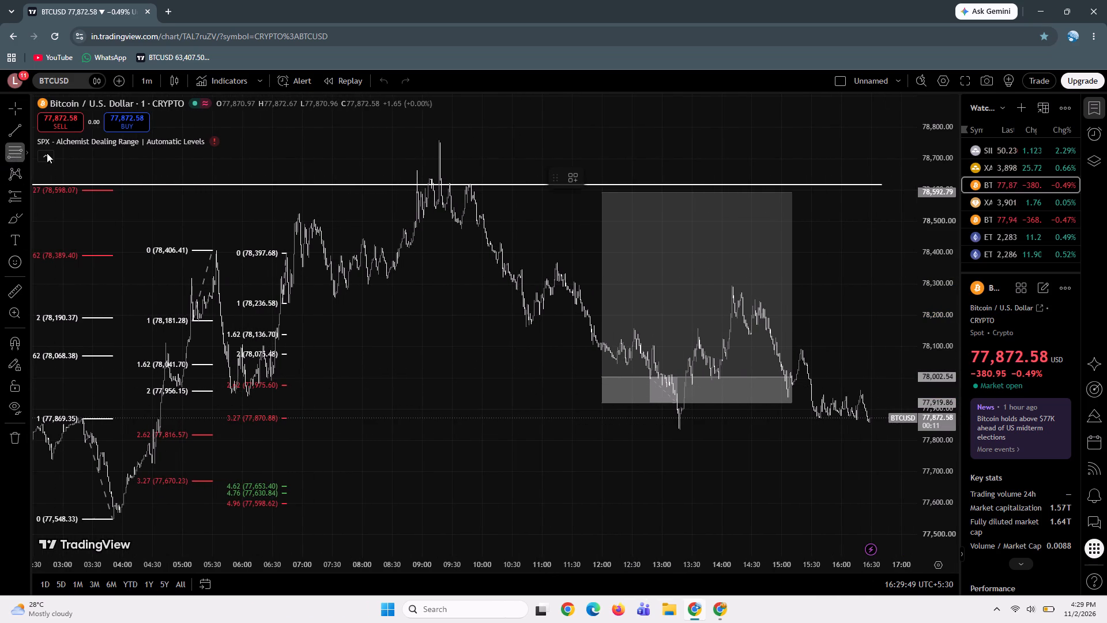
pyautogui.keyDown('ctrl'); pyautogui.keyDown('shift'); pyautogui.click(435, 217); pyautogui.keyUp('shift'); pyautogui.keyUp('ctrl')
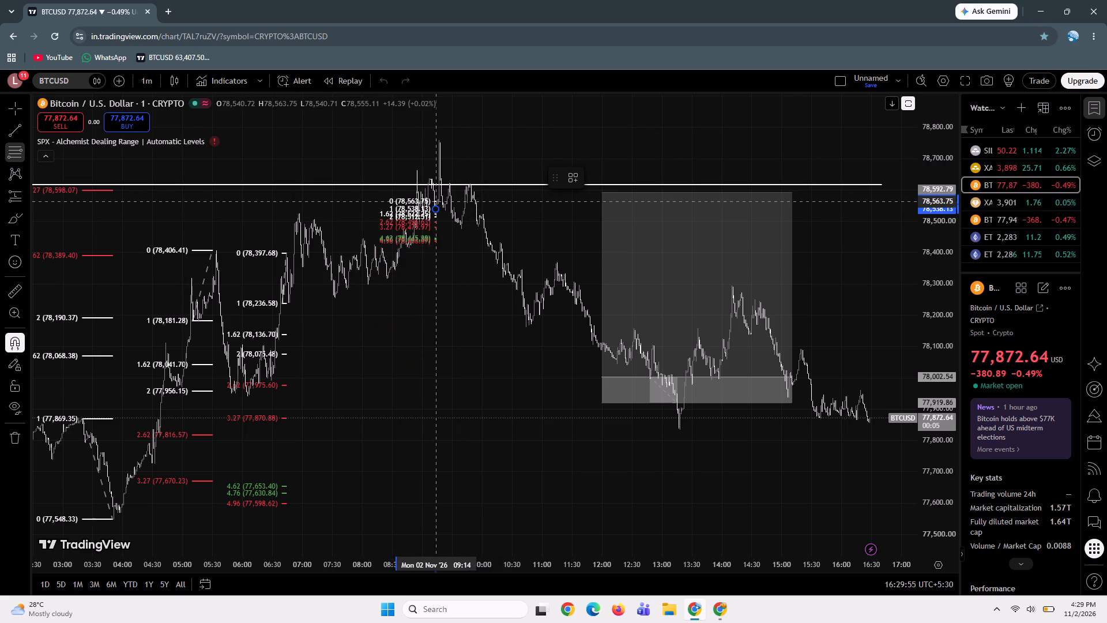
pyautogui.keyDown('ctrl'); pyautogui.click(439, 140); pyautogui.keyUp('ctrl')
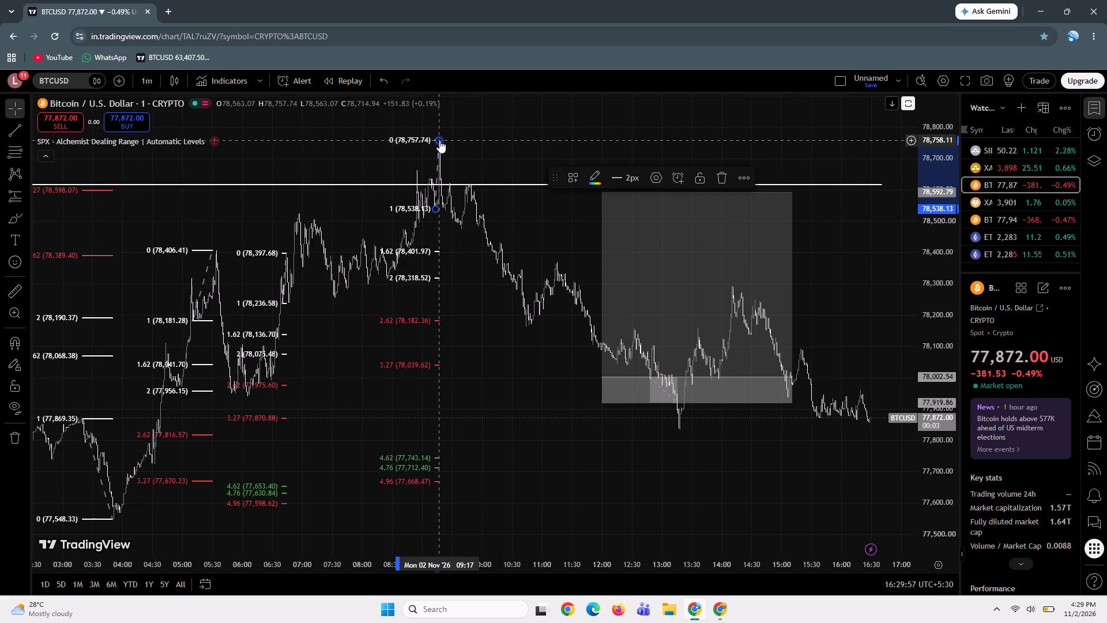
pyautogui.click(507, 368)
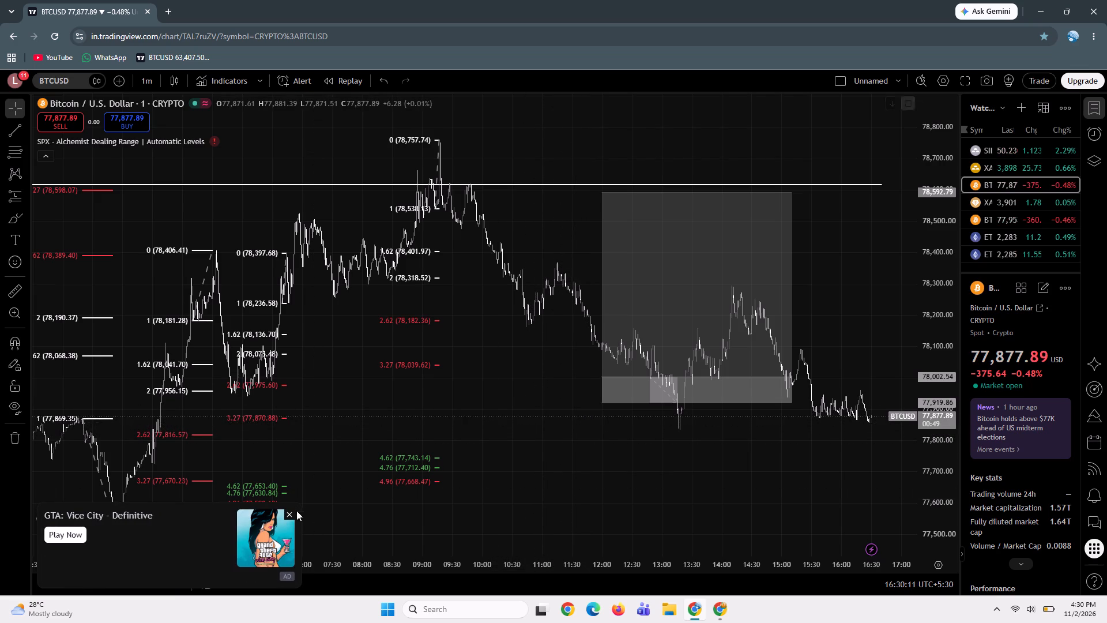
pyautogui.click(289, 511)
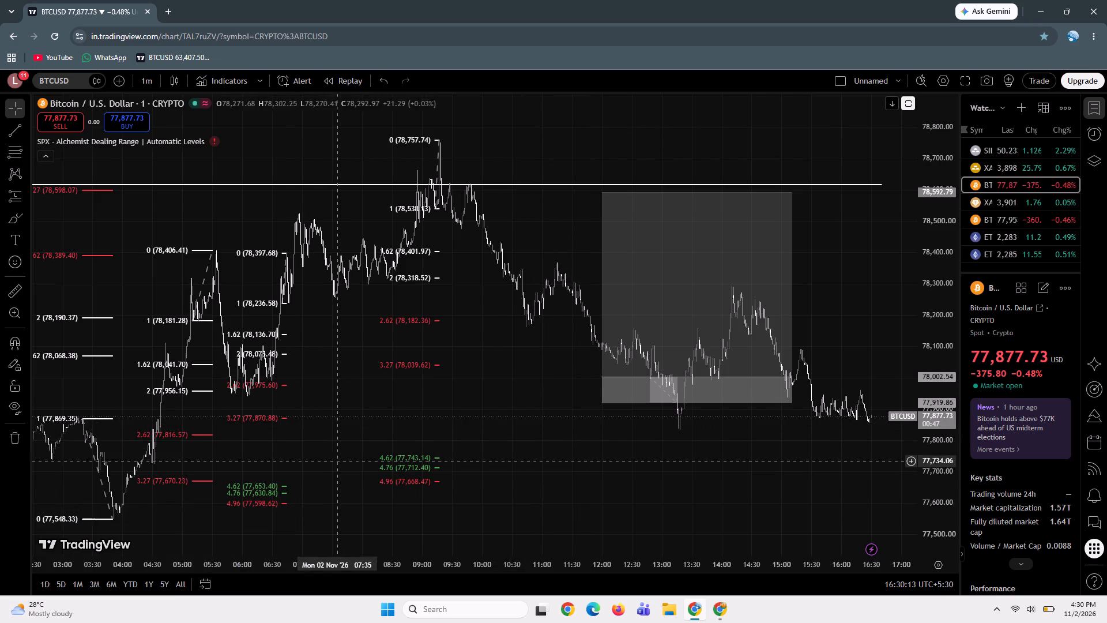
# Delete the long position drawing spanning 12:00 to 15:10 on 2 November from the BTCUSD chart.
pyautogui.moveTo(339, 455); pyautogui.dragTo(265, 451)
pyautogui.moveTo(514, 461); pyautogui.dragTo(494, 466)
pyautogui.click(555, 387)
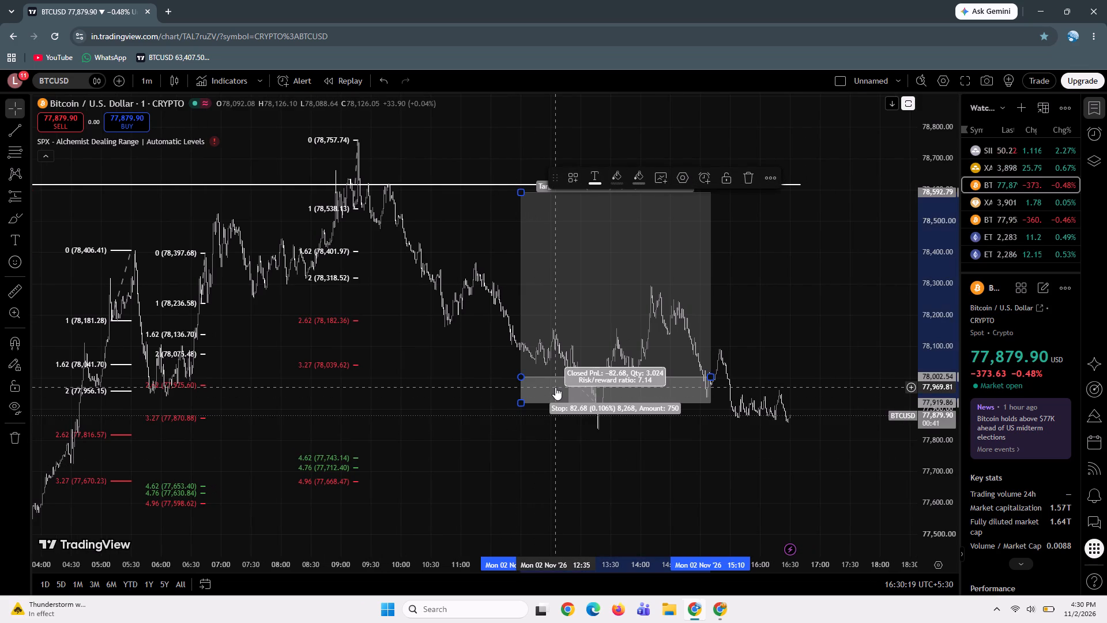
pyautogui.click(760, 243)
pyautogui.click(657, 258)
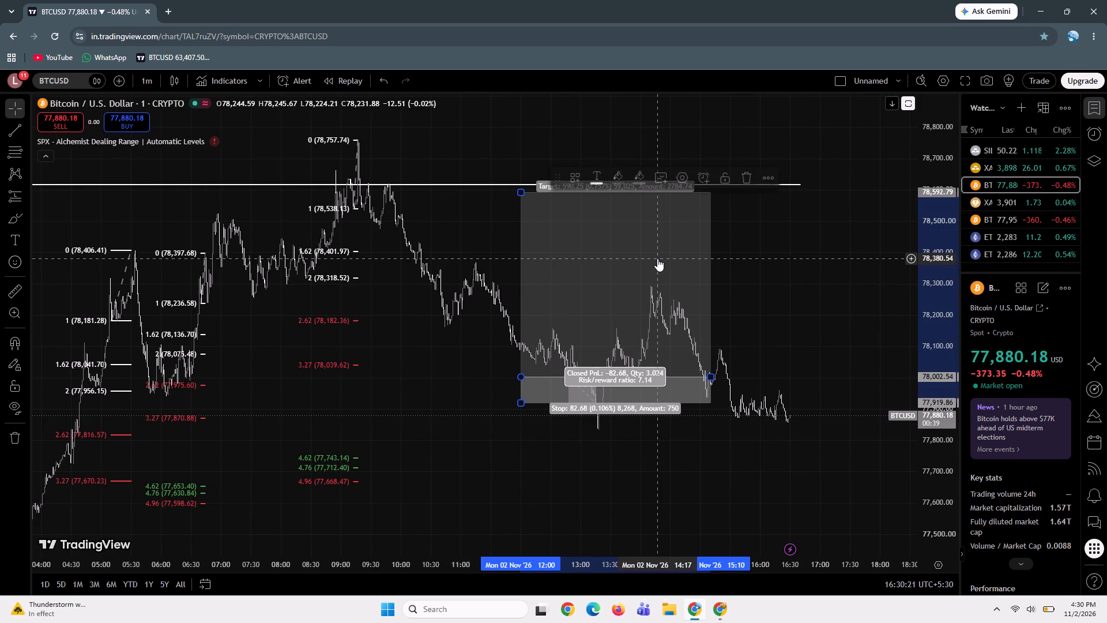
pyautogui.press('Delete')
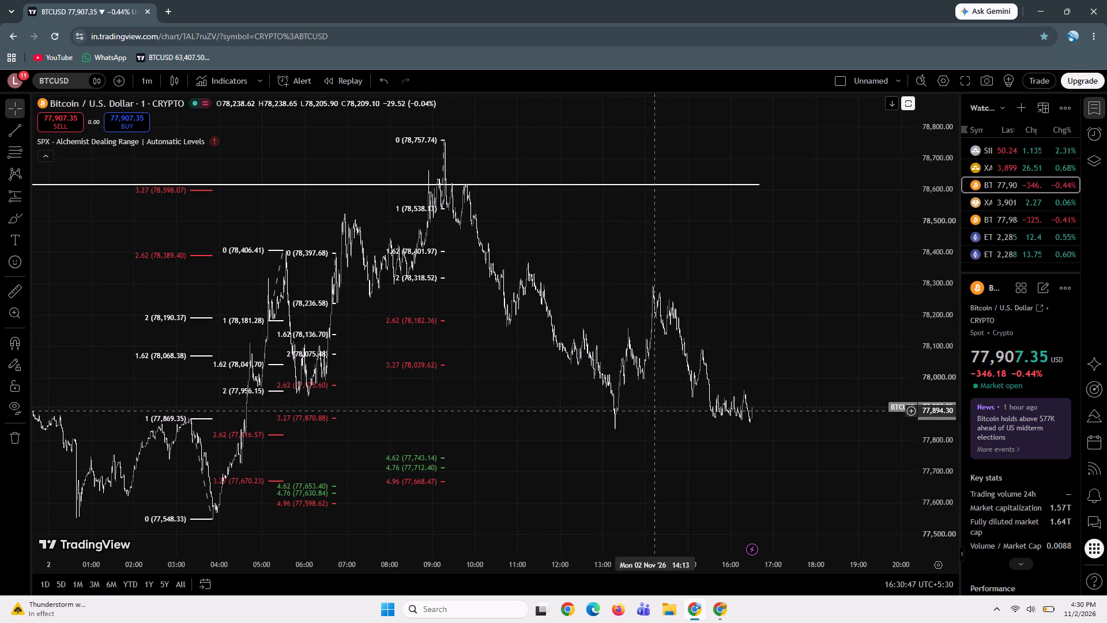
# Switch the chart from BTCUSD to the XAUUSD gold spot symbol in the watchlist.
pyautogui.moveTo(764, 376); pyautogui.dragTo(718, 347)
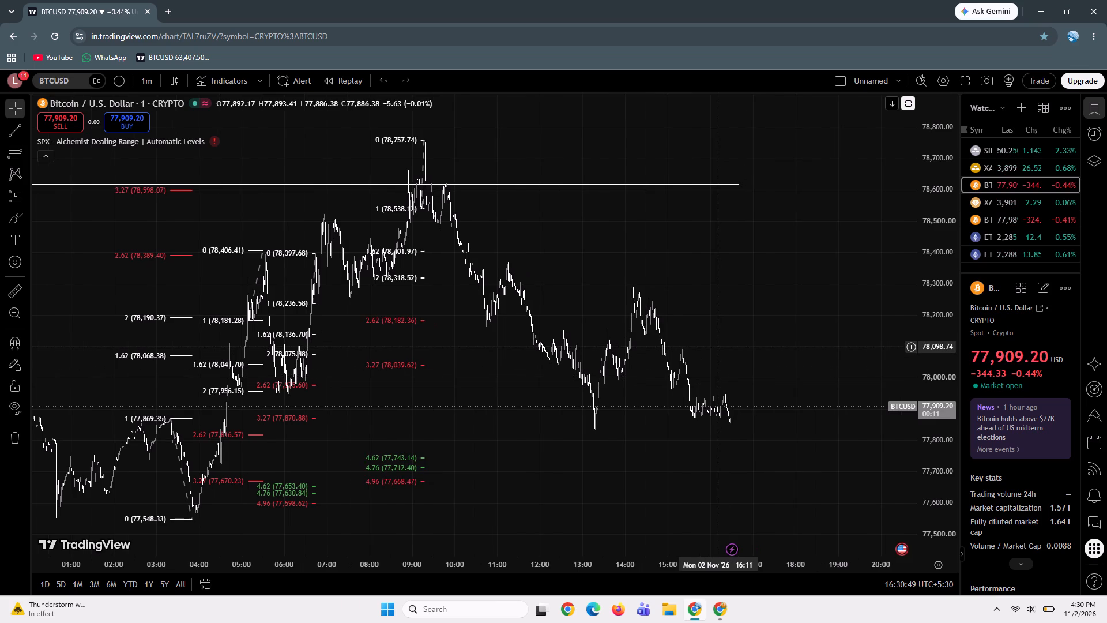
pyautogui.moveTo(718, 347); pyautogui.dragTo(764, 327)
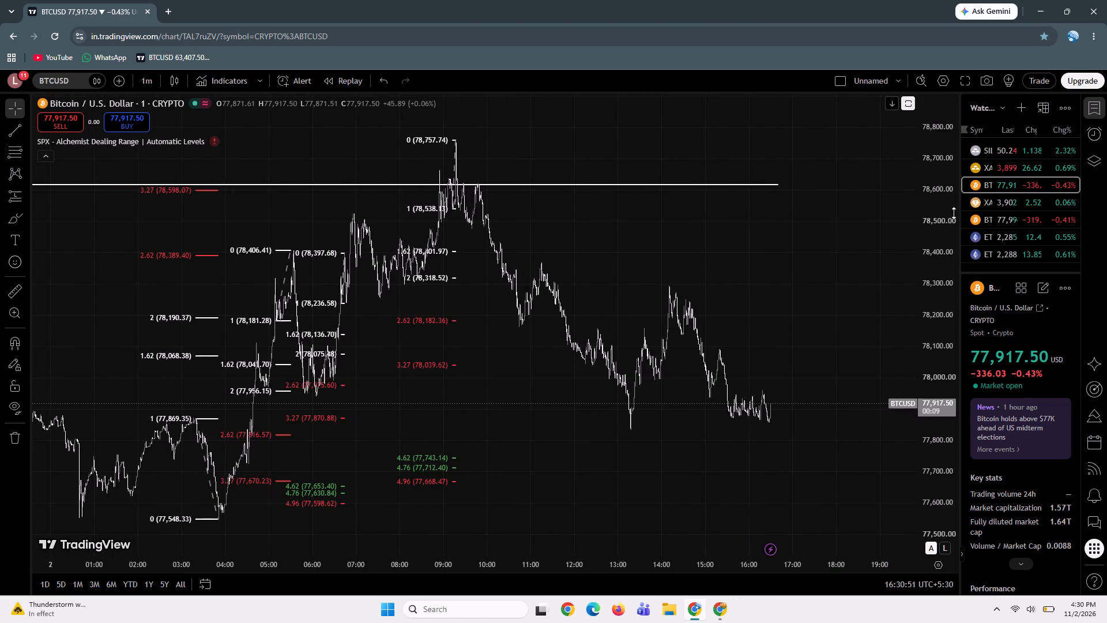
pyautogui.click(1005, 167)
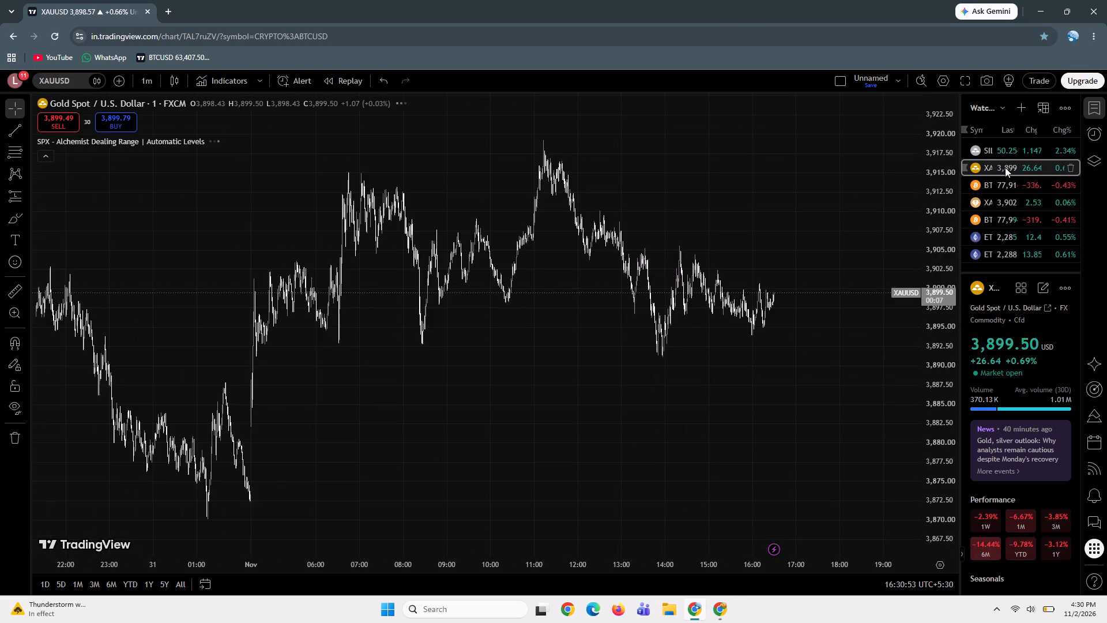
# Delete the short position drawing on 30 October, with its target at 3,903.46, from the XAUUSD chart.
pyautogui.moveTo(816, 373); pyautogui.dragTo(808, 376)
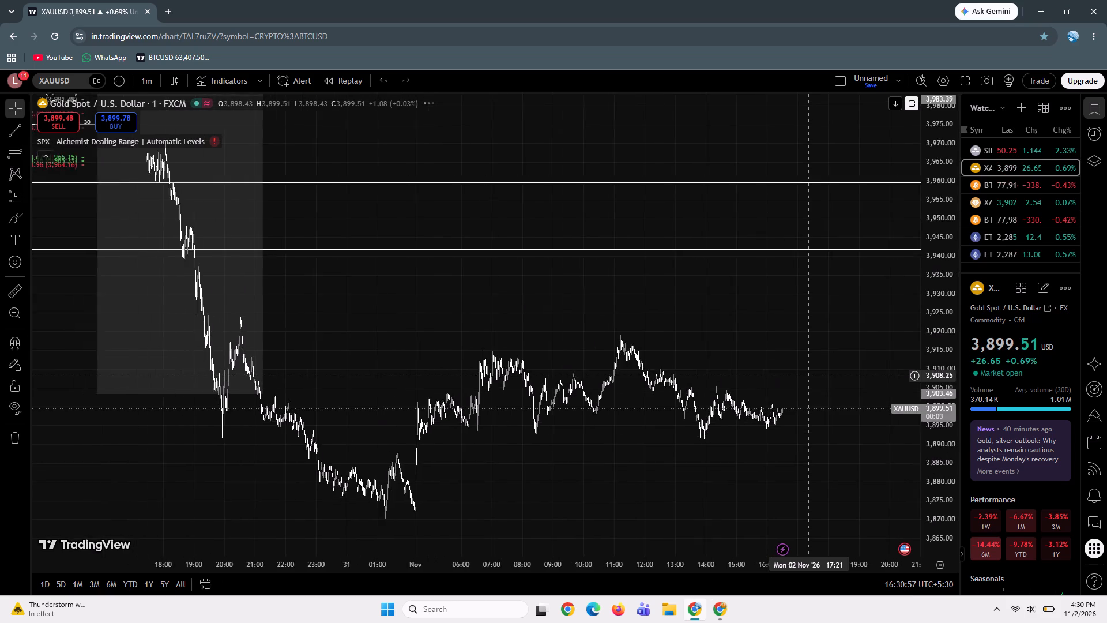
pyautogui.click(226, 391)
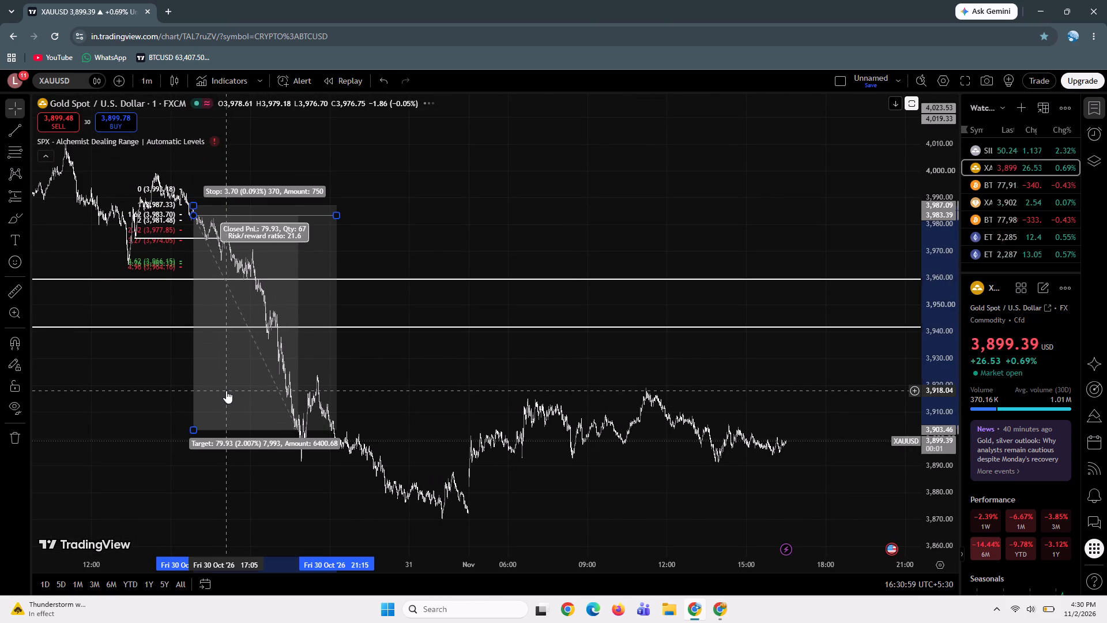
pyautogui.press('Delete')
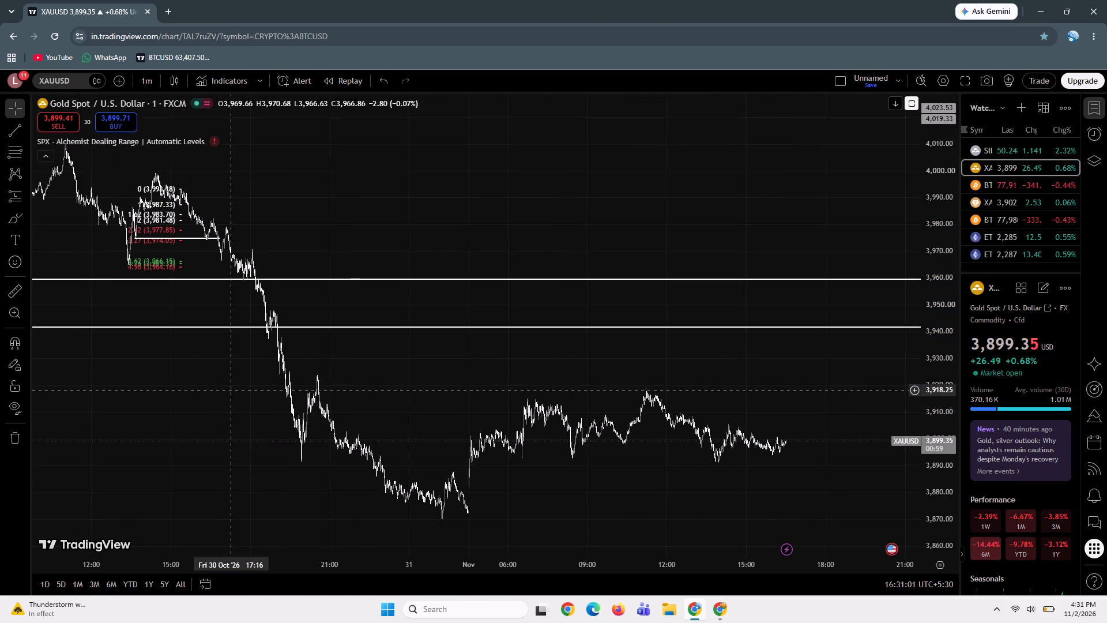
# Switch the chart from XAUUSD back to the BTCUSD symbol in the watchlist.
pyautogui.click(997, 180)
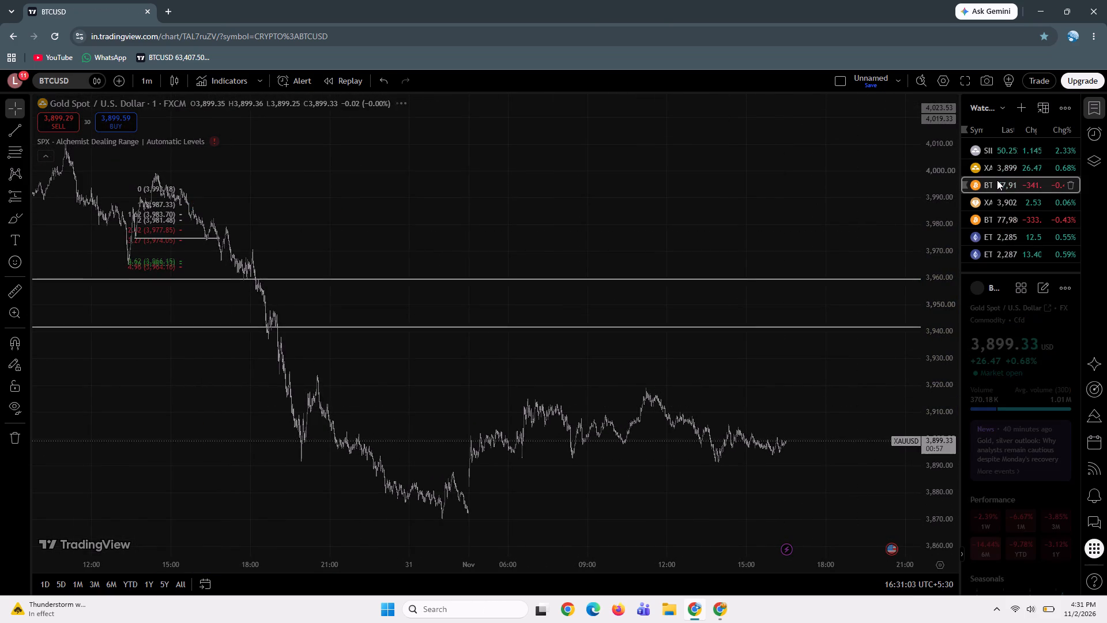
pyautogui.moveTo(946, 175); pyautogui.dragTo(920, 332)
# Delete the three BTCUSD Fib retracements whose 0 levels are at 78,406.41, 78,397.68 and 78,757.74.
pyautogui.click(575, 421)
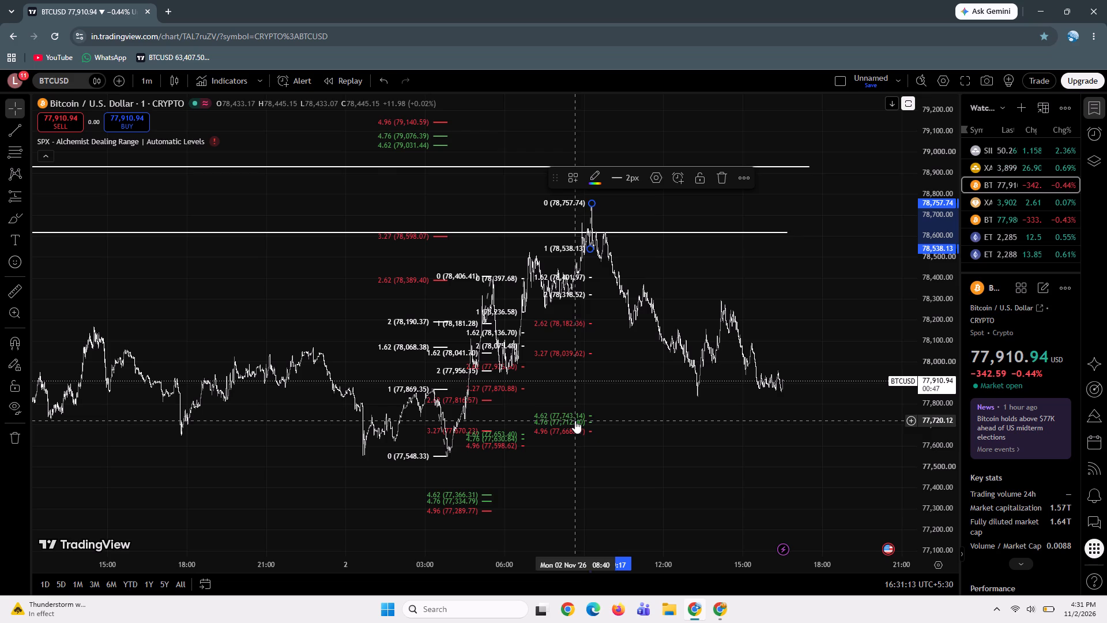
pyautogui.click(395, 278)
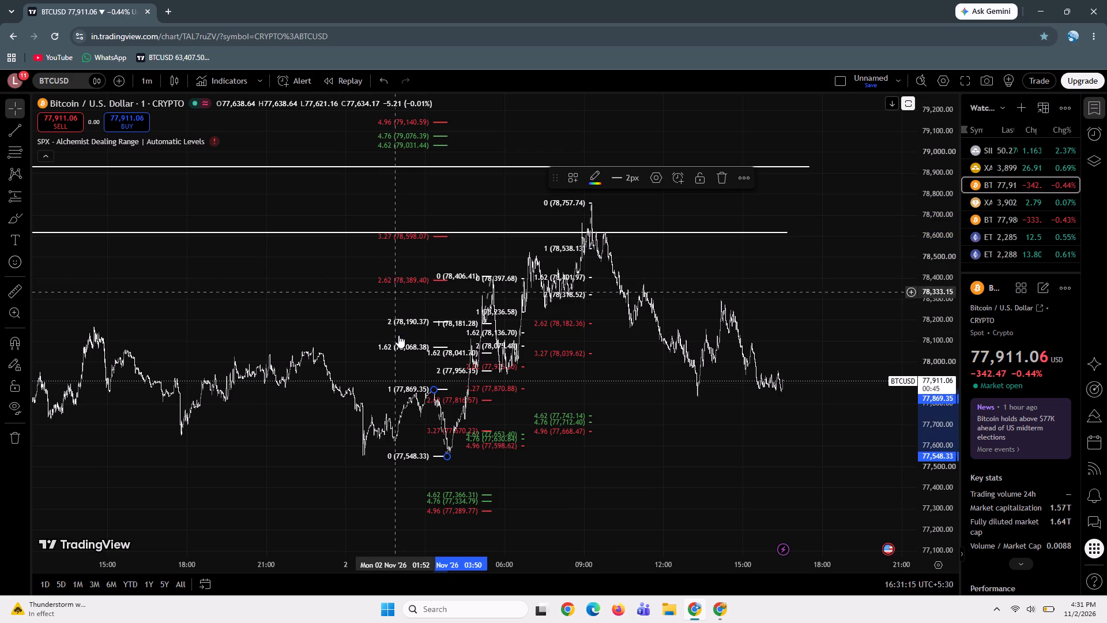
pyautogui.click(491, 444)
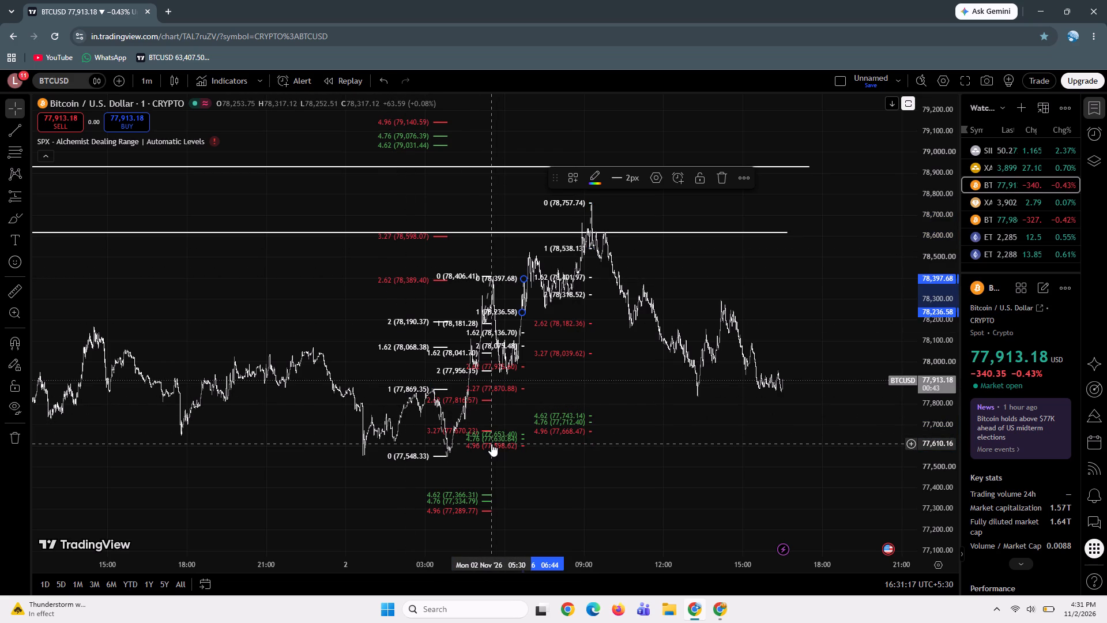
pyautogui.click(476, 503)
pyautogui.press('Delete')
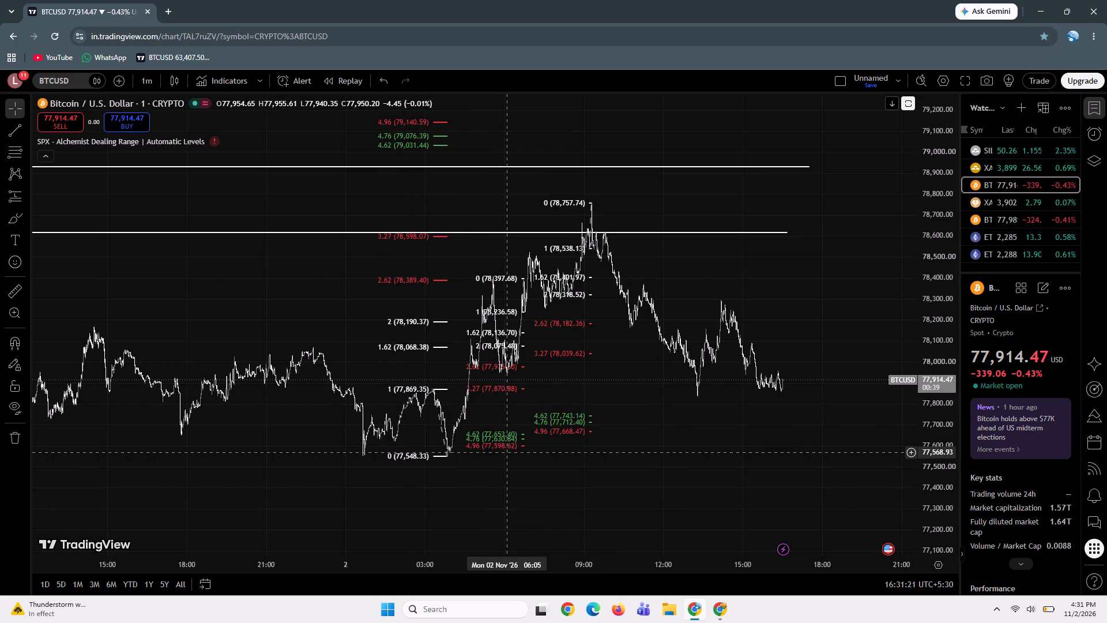
pyautogui.click(507, 452)
pyautogui.click(513, 442)
pyautogui.press('Delete')
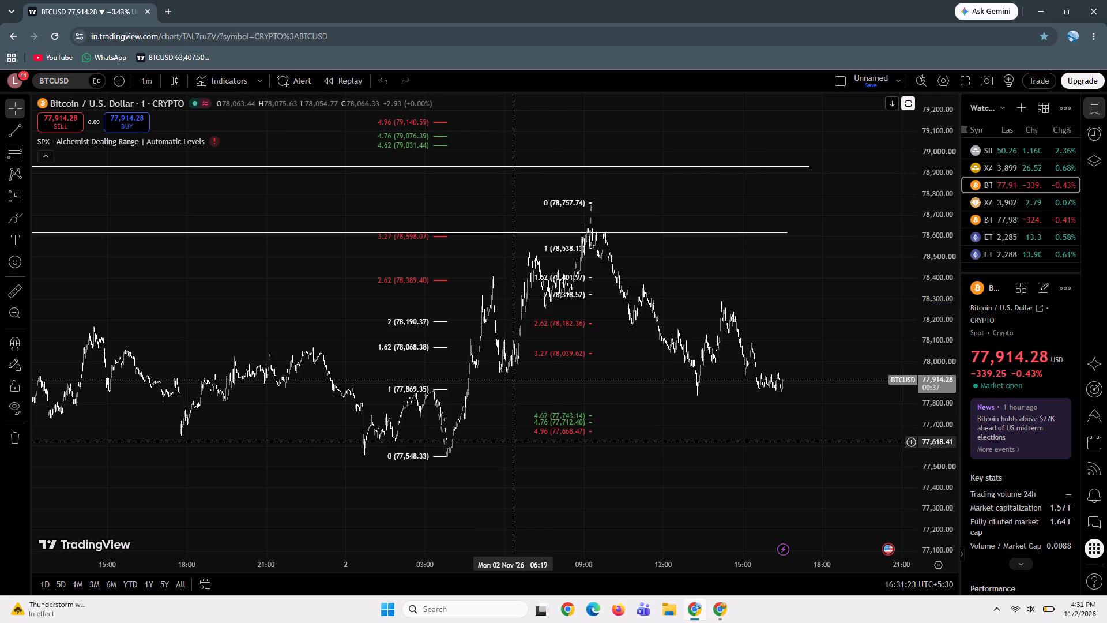
pyautogui.click(551, 430)
pyautogui.press('Delete')
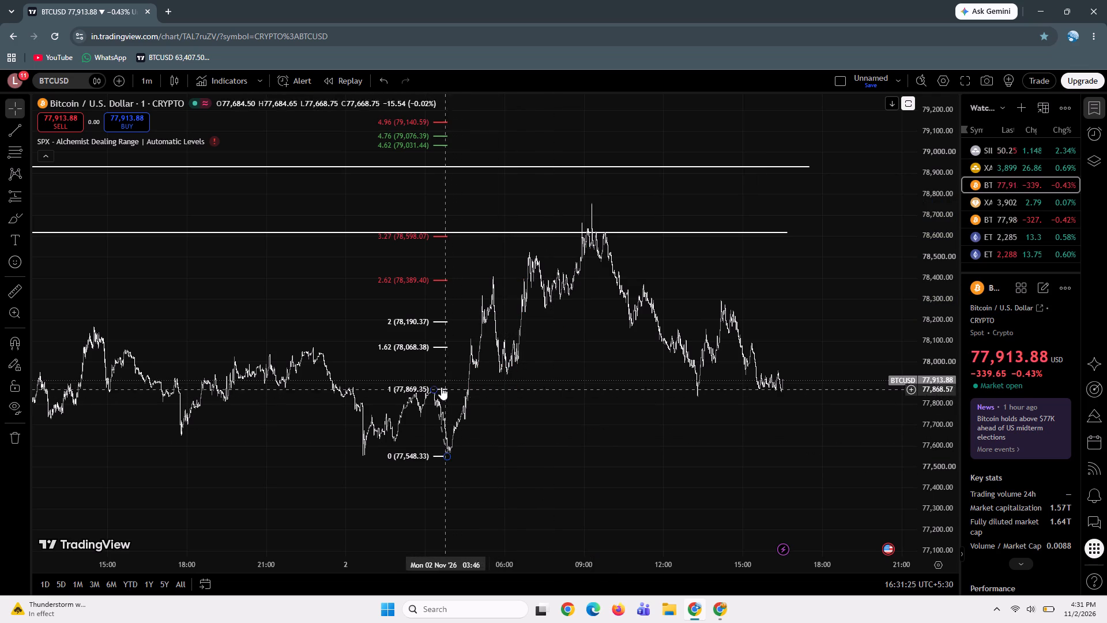
# Delete the remaining BTCUSD Fib retracement spanning 77,869.35 to 77,548.33 on 2 November.
pyautogui.click(439, 385)
pyautogui.click(440, 393)
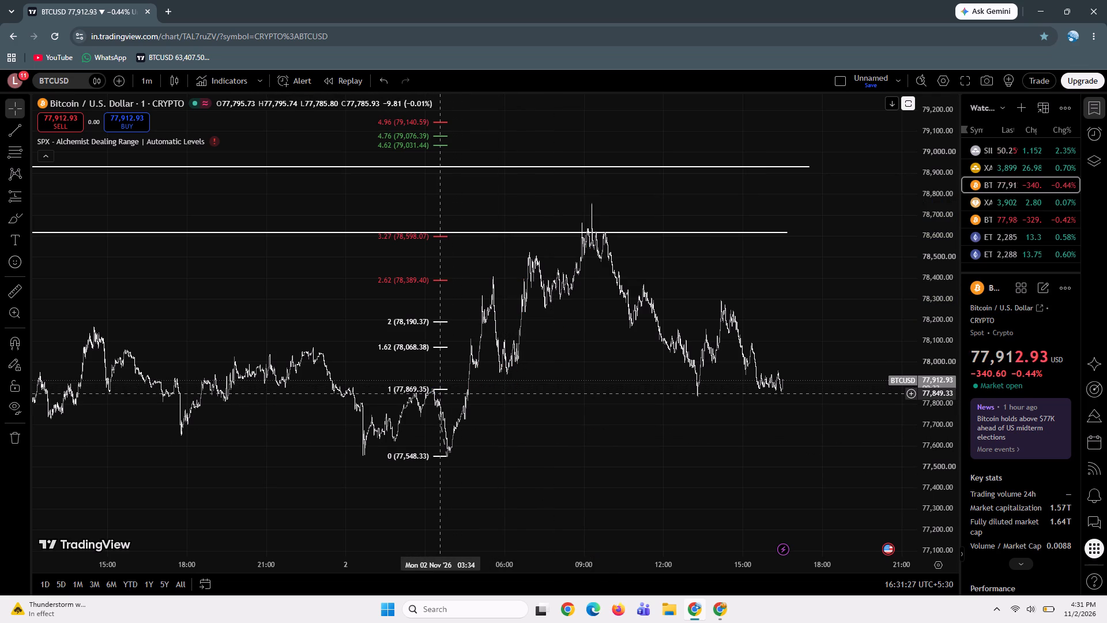
pyautogui.click(440, 391)
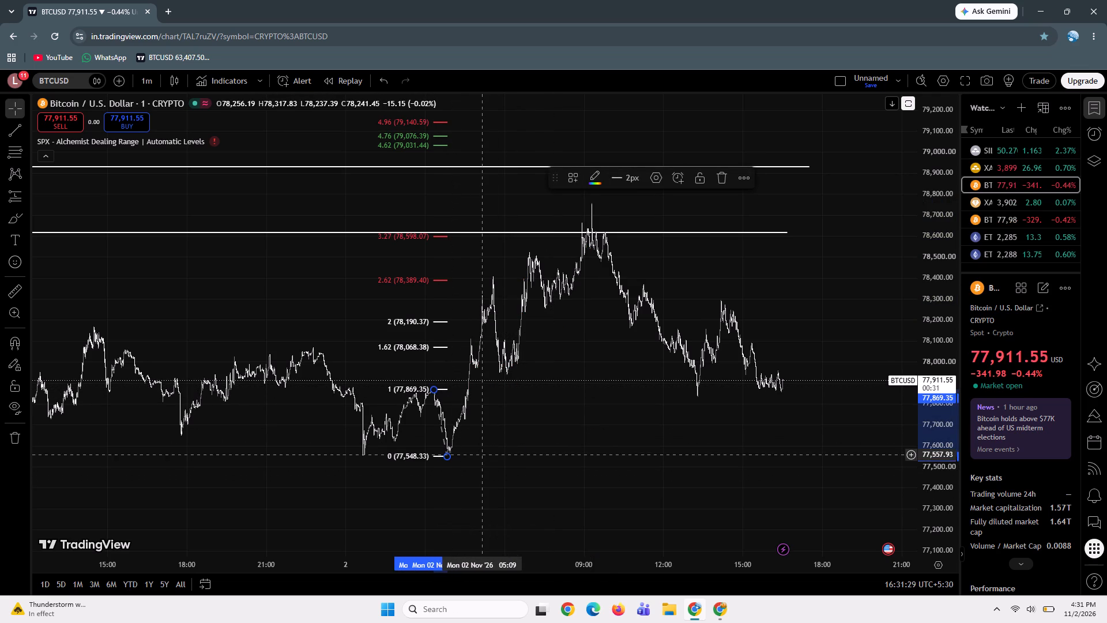
pyautogui.click(454, 444)
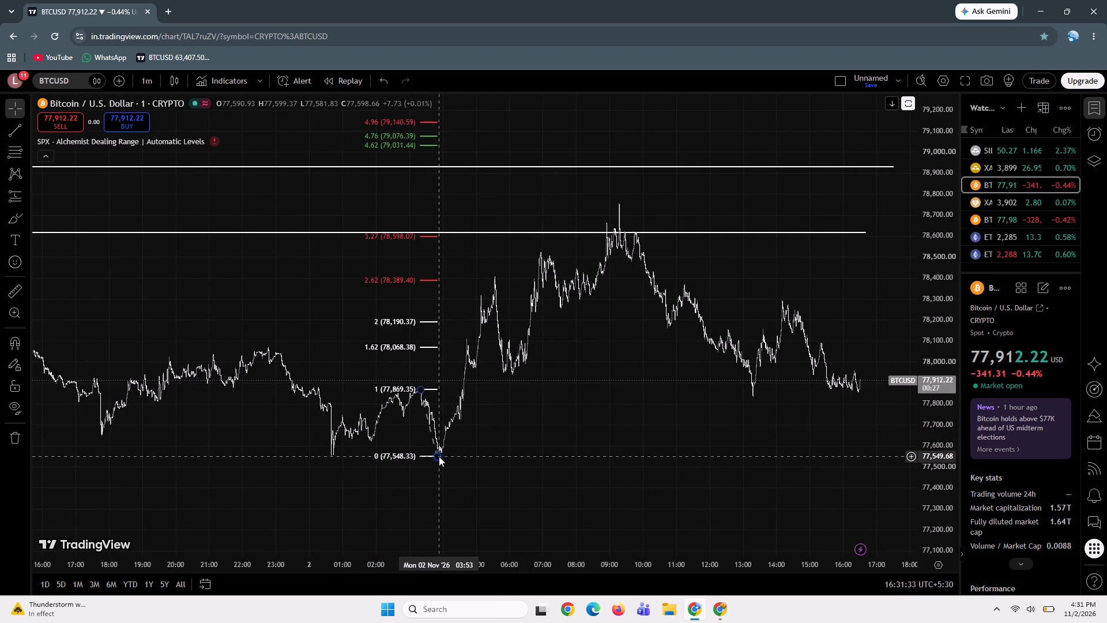
pyautogui.click(439, 456)
pyautogui.click(526, 451)
pyautogui.moveTo(526, 451); pyautogui.dragTo(659, 457)
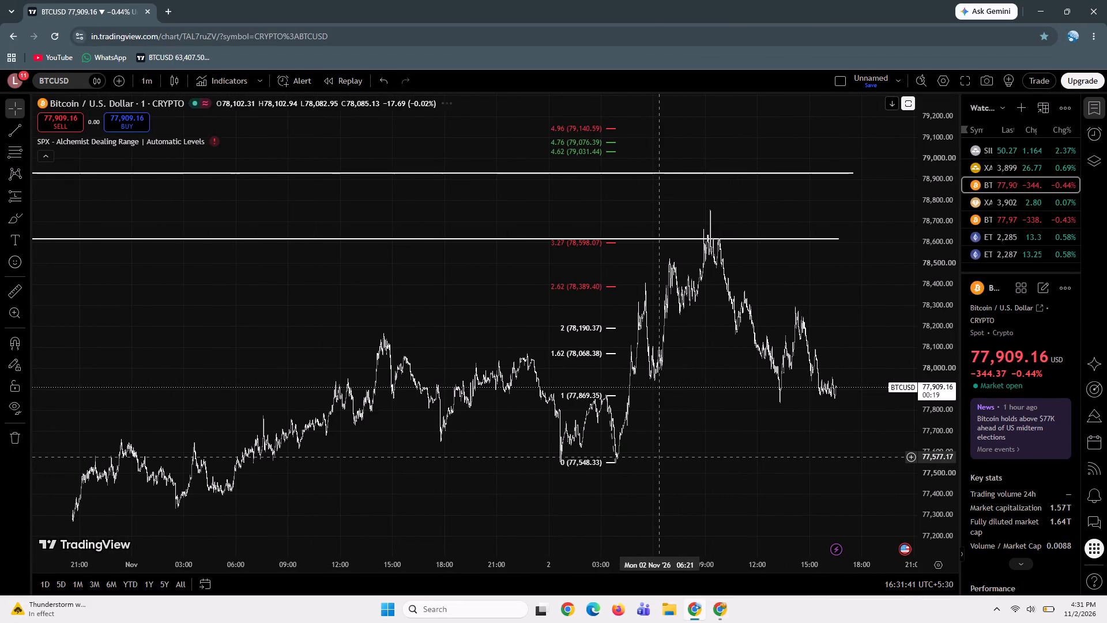
pyautogui.moveTo(688, 242); pyautogui.dragTo(657, 257)
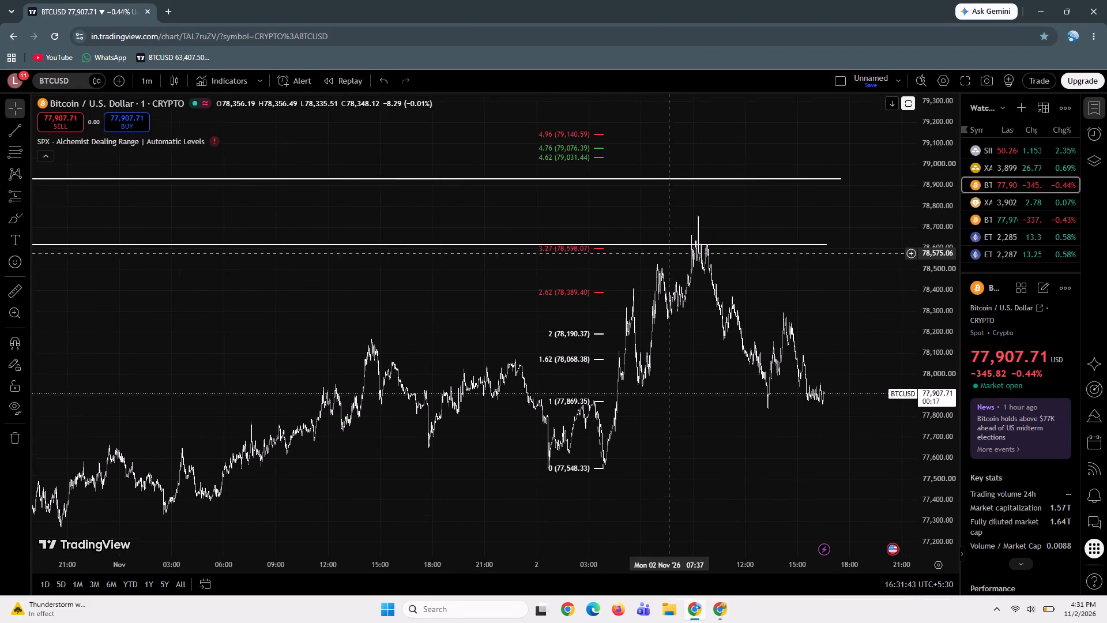
pyautogui.moveTo(657, 257); pyautogui.dragTo(579, 285)
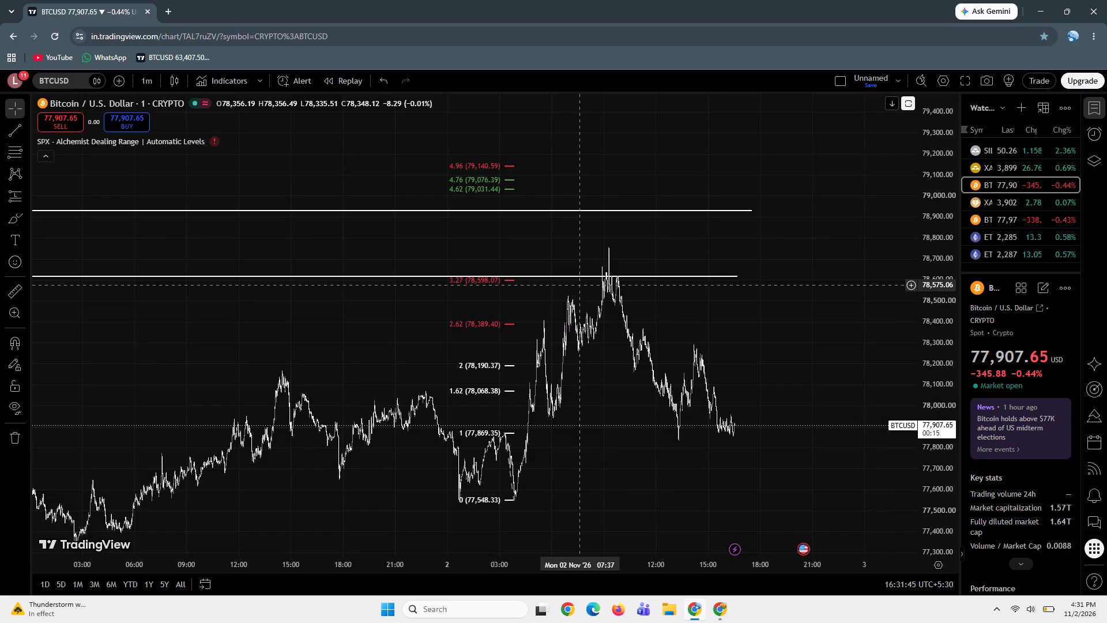
pyautogui.click(507, 435)
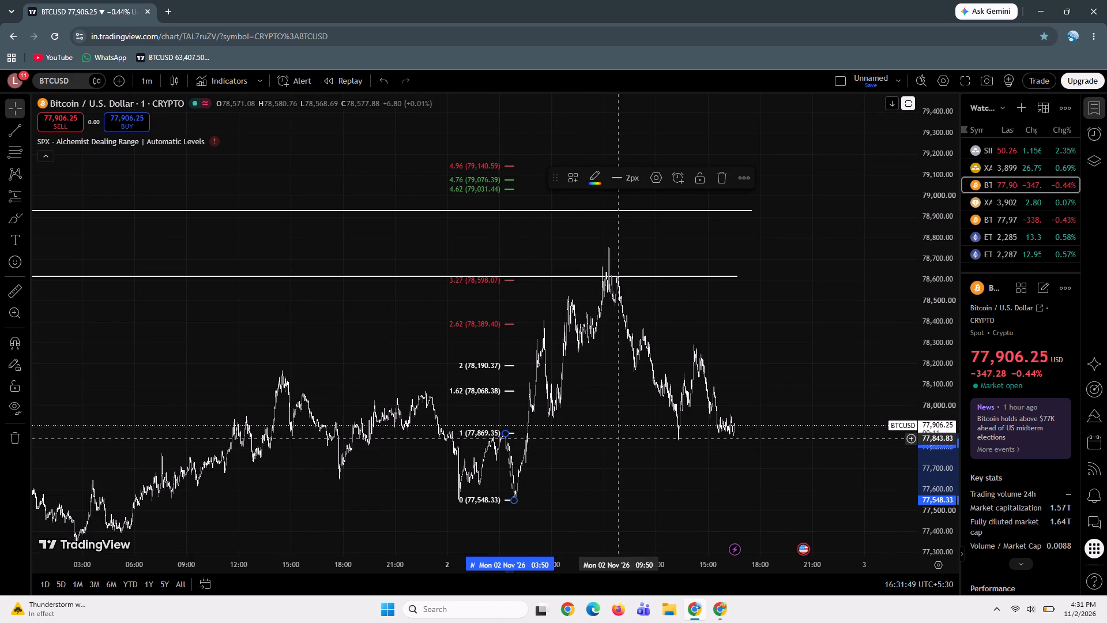
pyautogui.press('Delete')
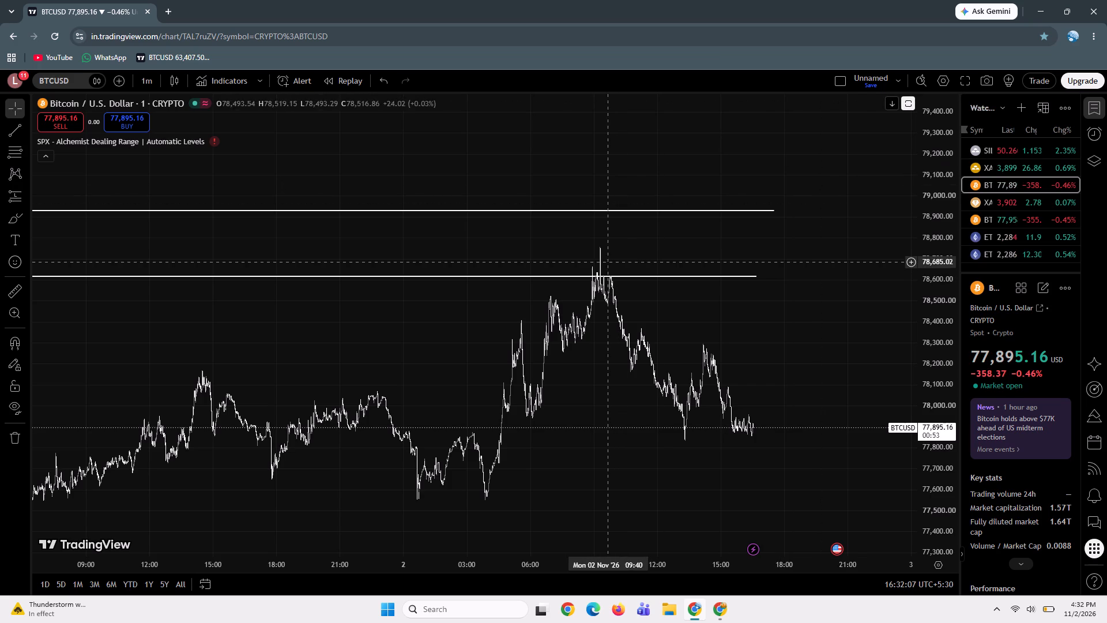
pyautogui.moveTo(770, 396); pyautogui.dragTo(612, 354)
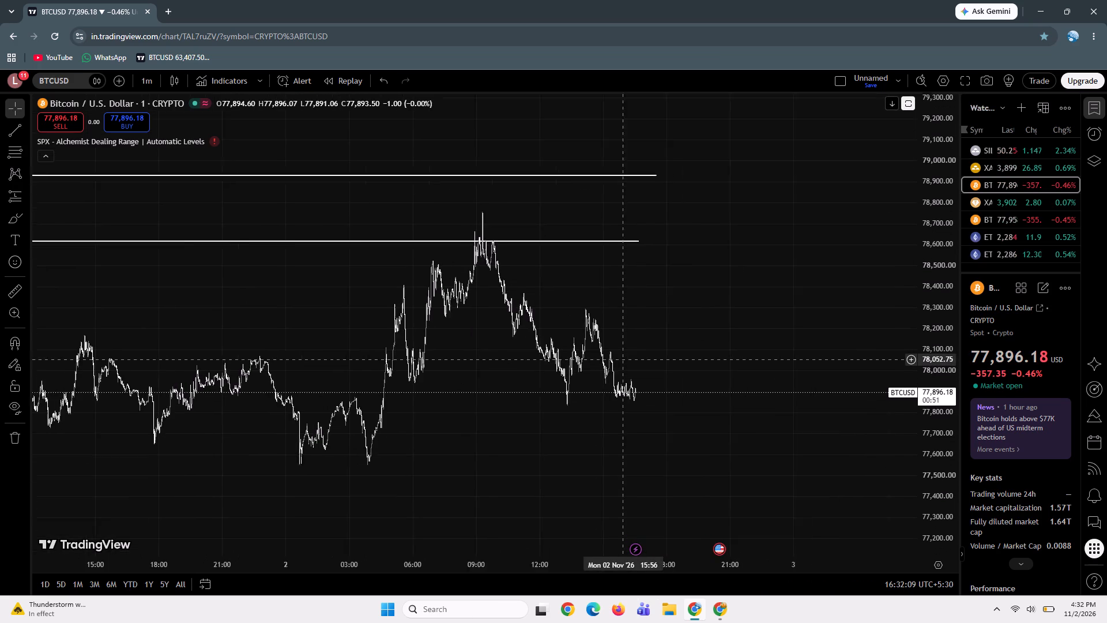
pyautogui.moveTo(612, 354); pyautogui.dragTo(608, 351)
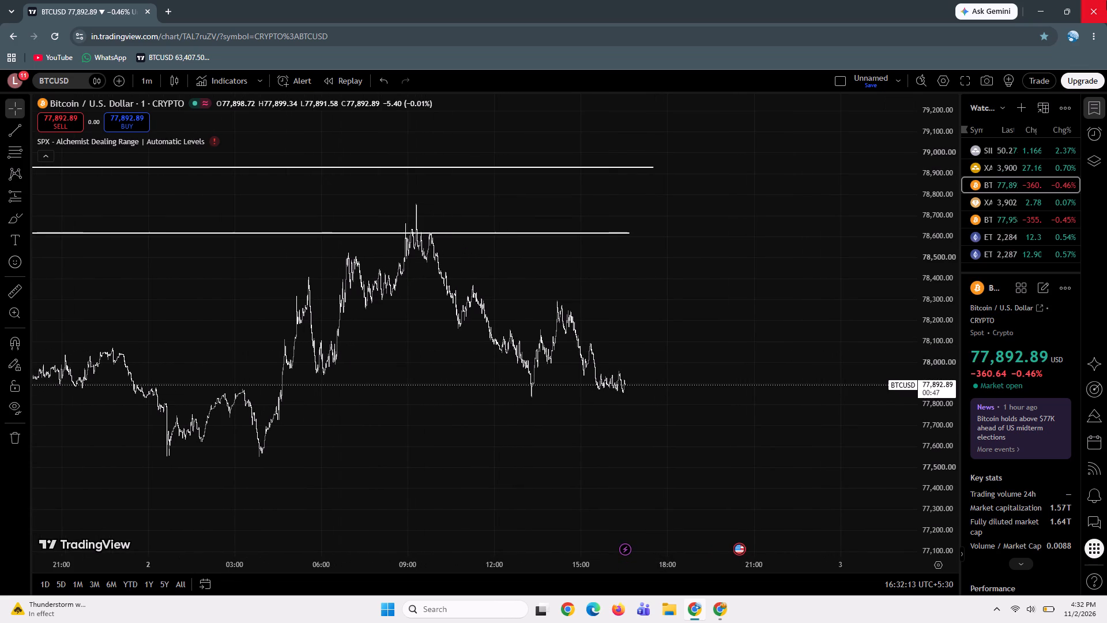
# Close the second Chrome window that shows only an empty new tab.
pyautogui.click(723, 610)
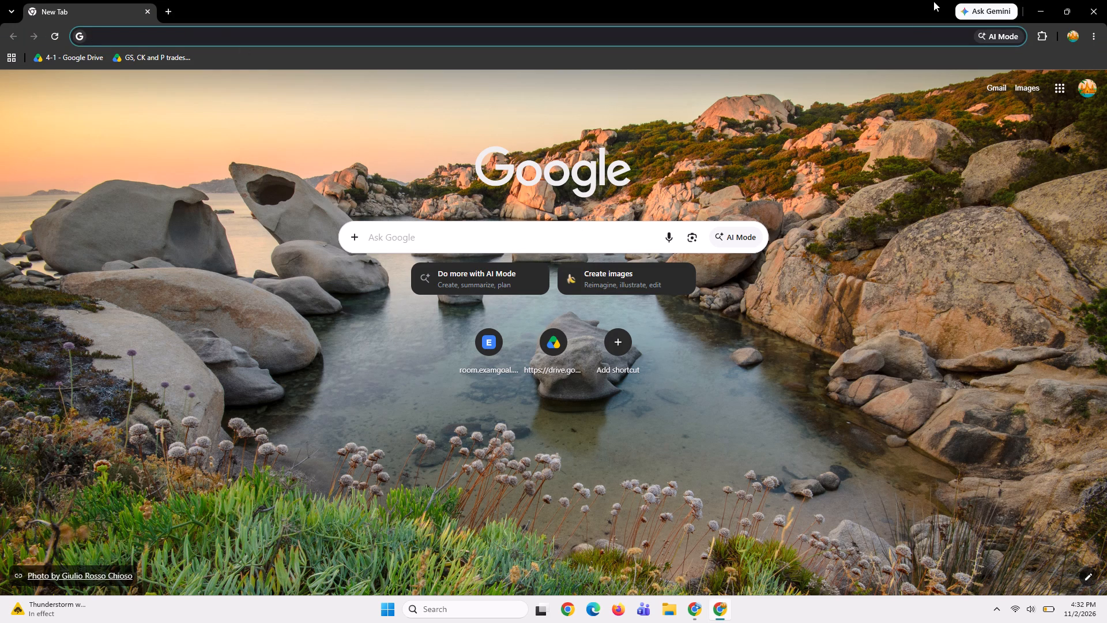